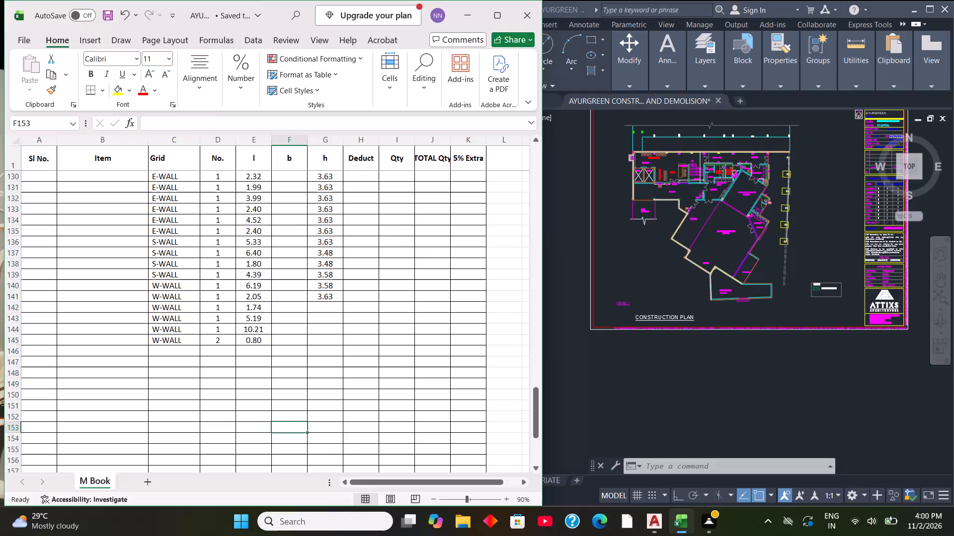
# Fill the 3.63 height from G141 down to G145 for the remaining W-WALL rows.
pyautogui.moveTo(314, 298); pyautogui.dragTo(323, 343)
pyautogui.click(323, 348)
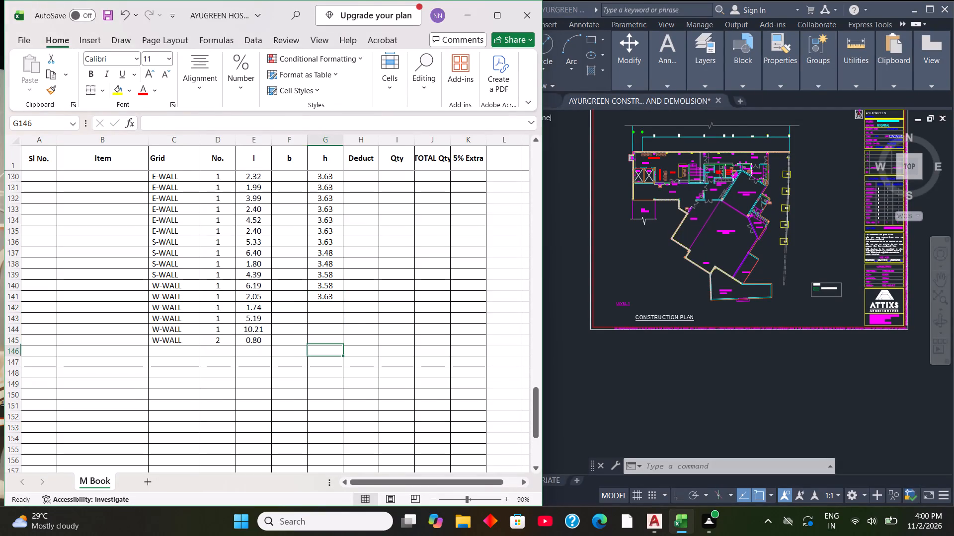
pyautogui.click(329, 295)
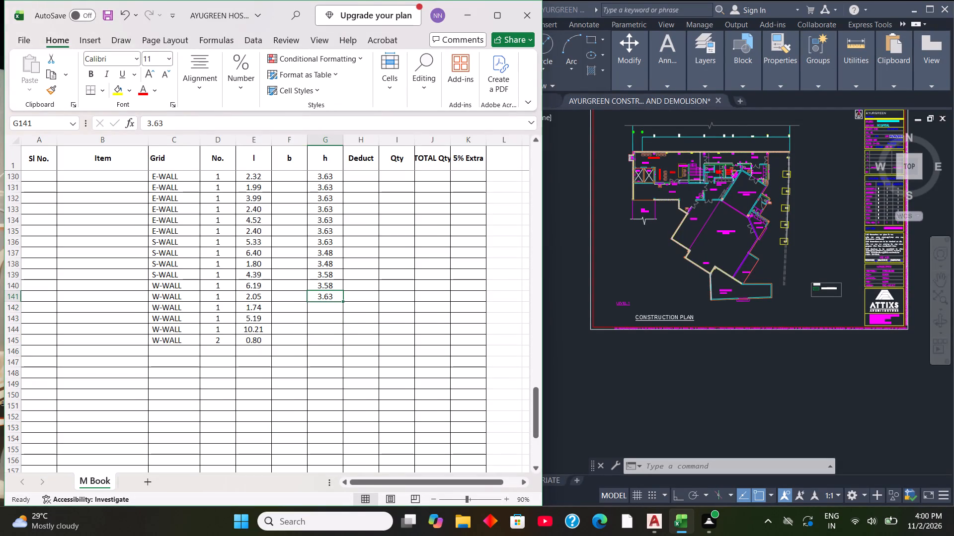
pyautogui.click(328, 312)
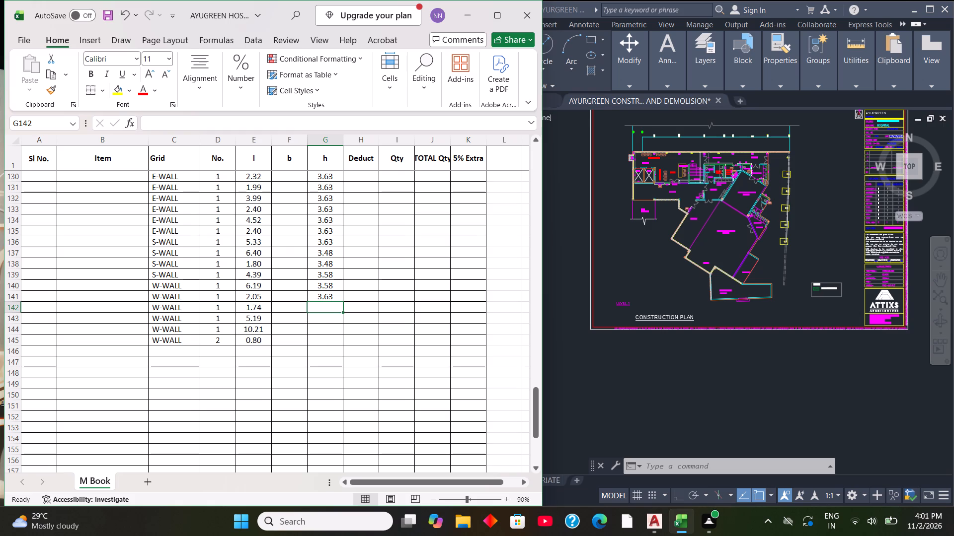
pyautogui.click(335, 295)
pyautogui.moveTo(343, 301); pyautogui.dragTo(345, 349)
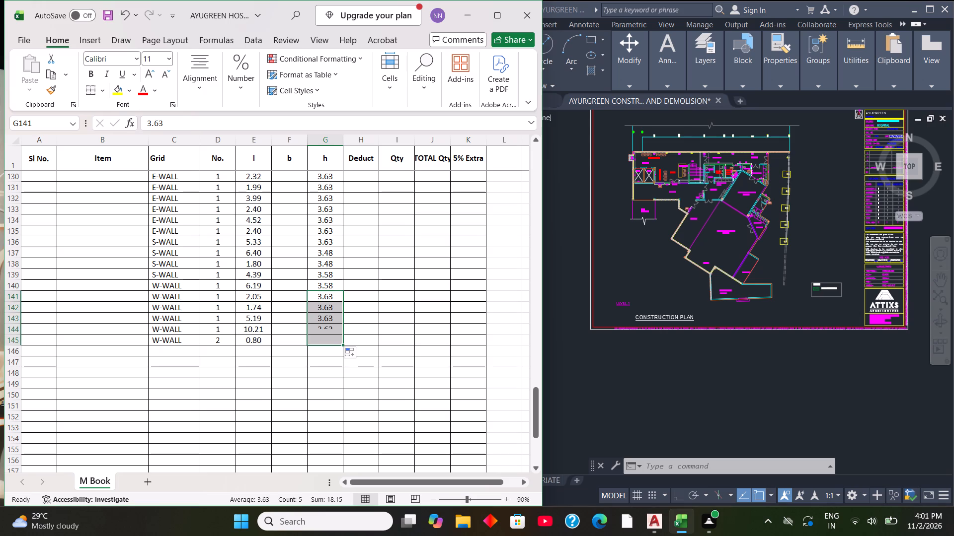
# Enter =PRODUCT(D127:G127) in I127 as the quantity of the first OUTSIDE N-WALL row.
pyautogui.scroll(3, 388, 208)
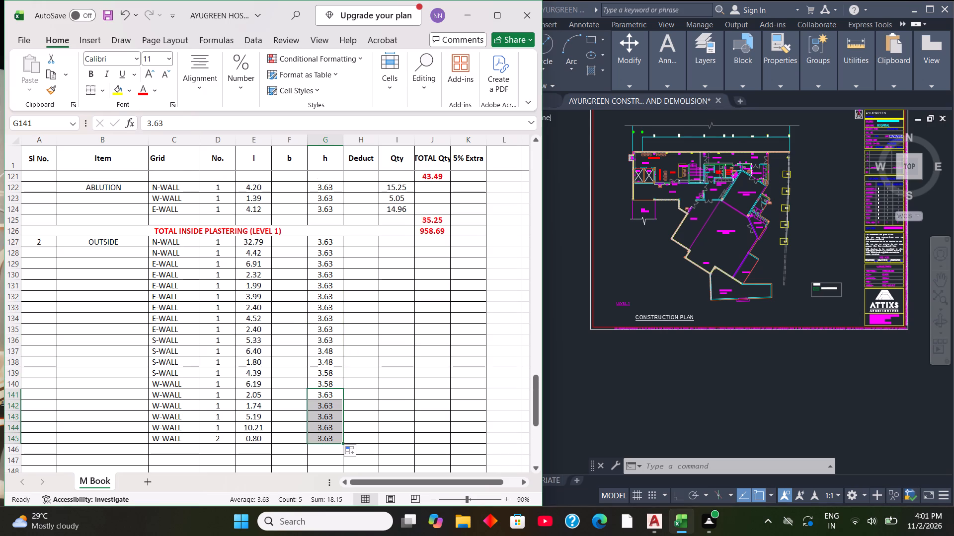
pyautogui.click(402, 245)
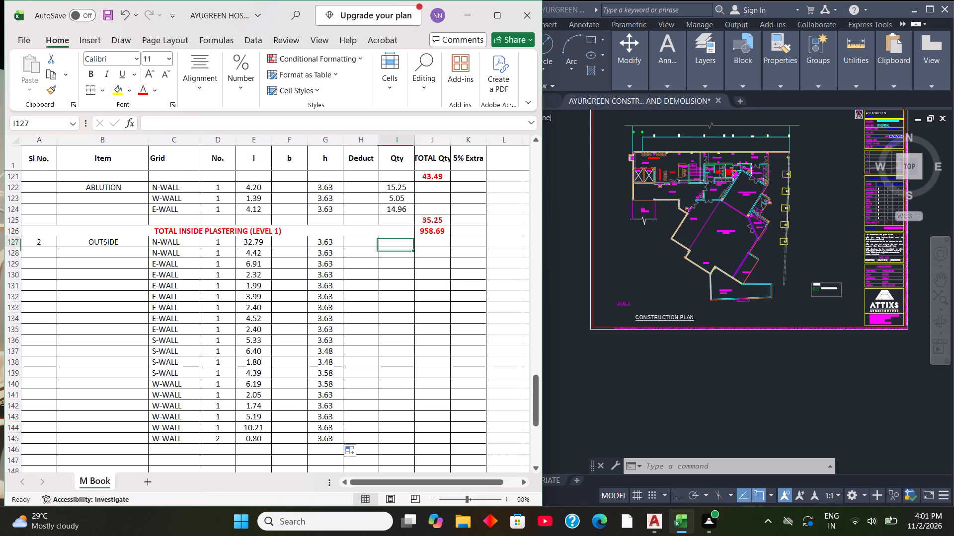
pyautogui.write('=P')
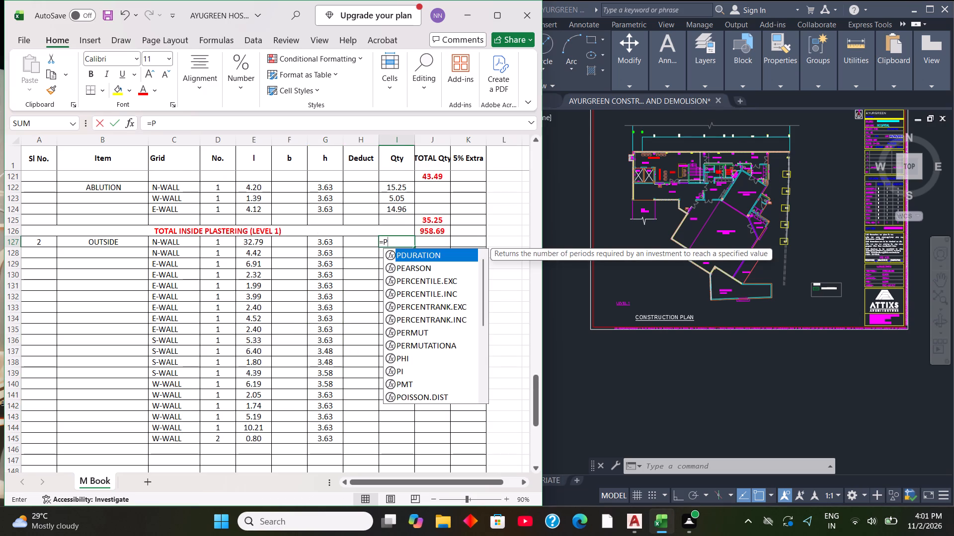
pyautogui.write('RO')
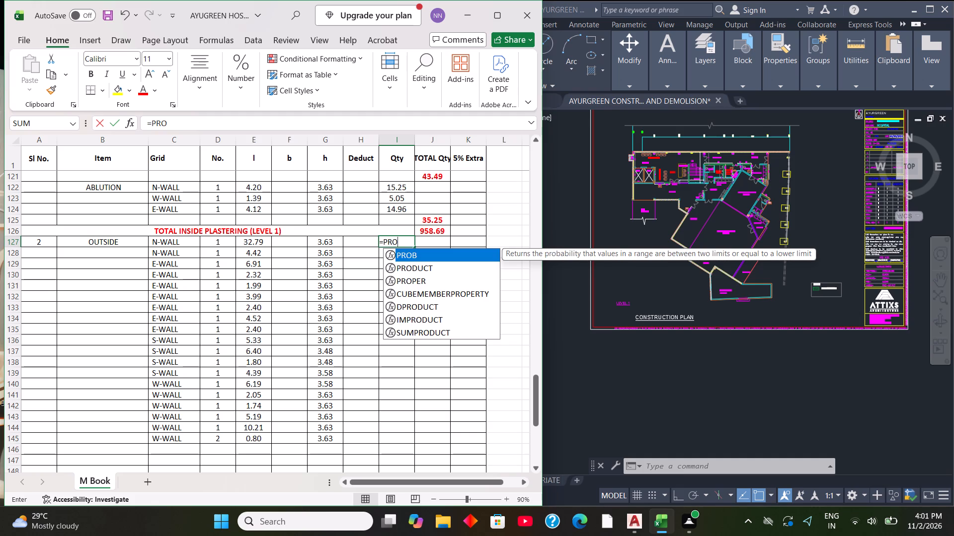
pyautogui.click(422, 271)
pyautogui.doubleClick(422, 271)
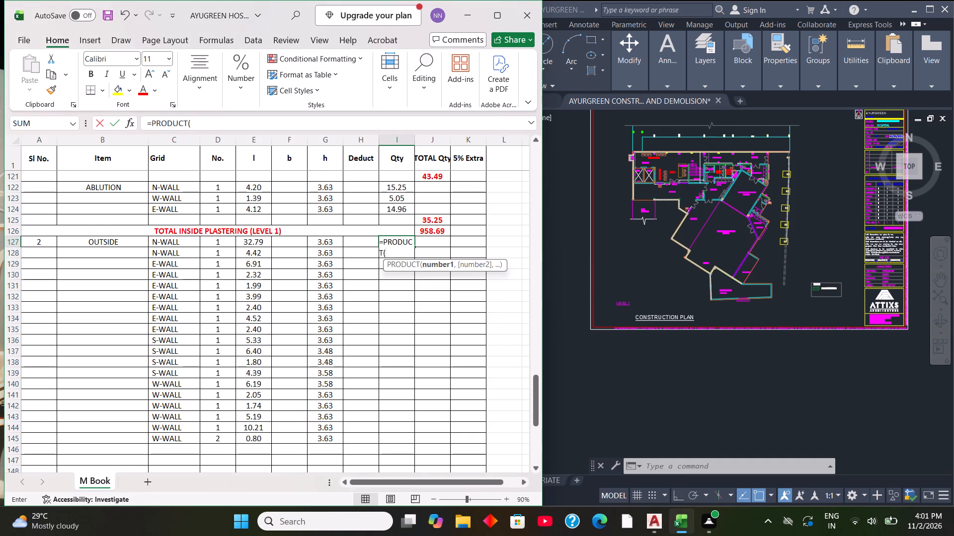
pyautogui.moveTo(205, 240); pyautogui.dragTo(277, 241)
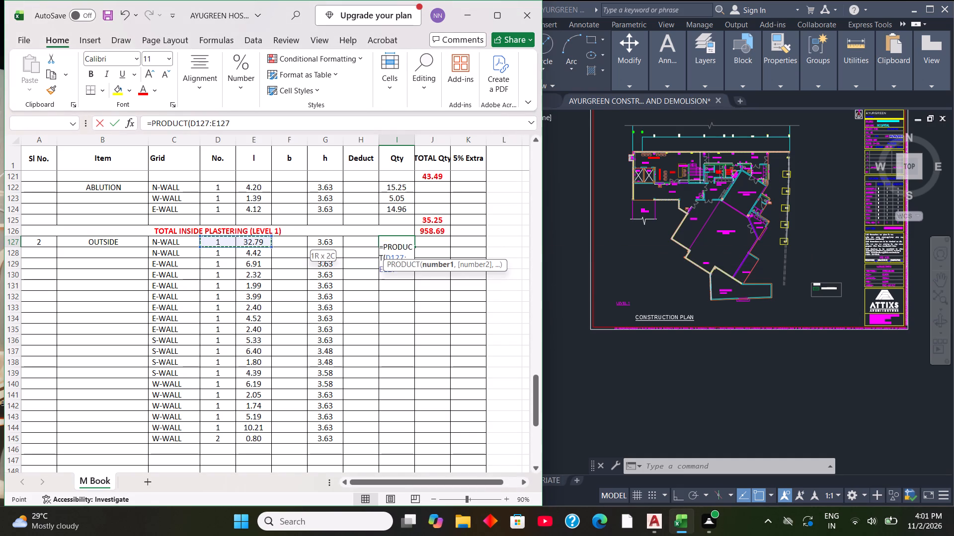
pyautogui.moveTo(277, 241); pyautogui.dragTo(340, 241)
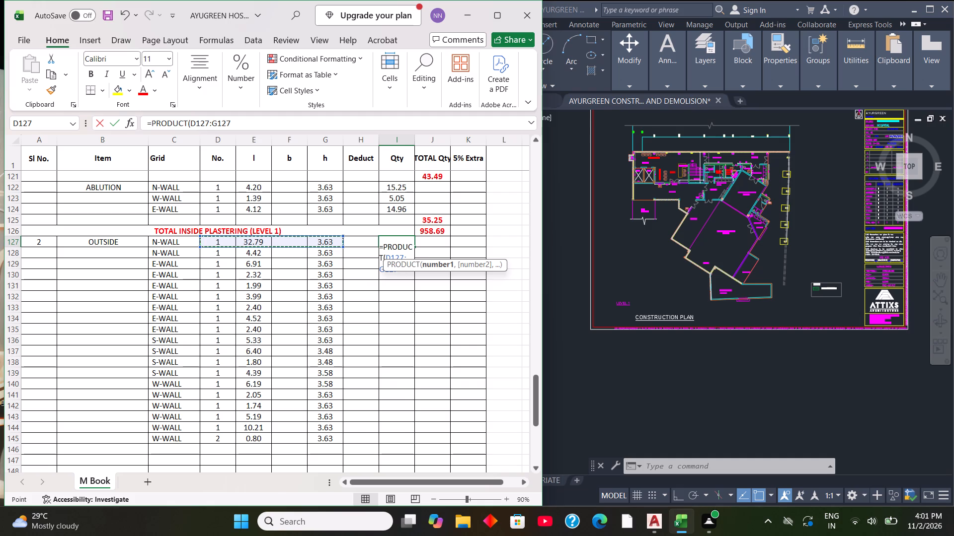
pyautogui.hotkey('shift', ')')
pyautogui.press('Return')
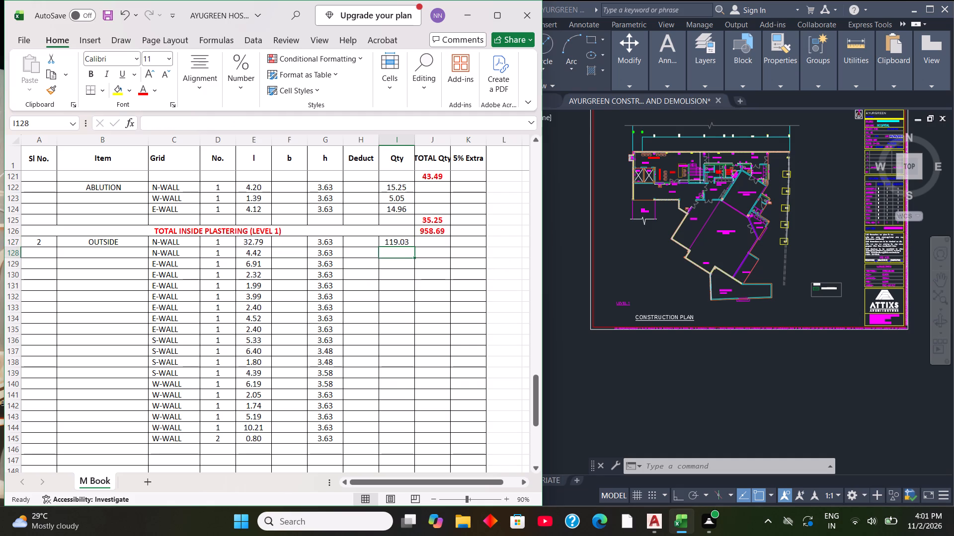
# Fill the PRODUCT formula from I127 down to I145 for all OUTSIDE wall rows.
pyautogui.click(396, 234)
pyautogui.click(402, 241)
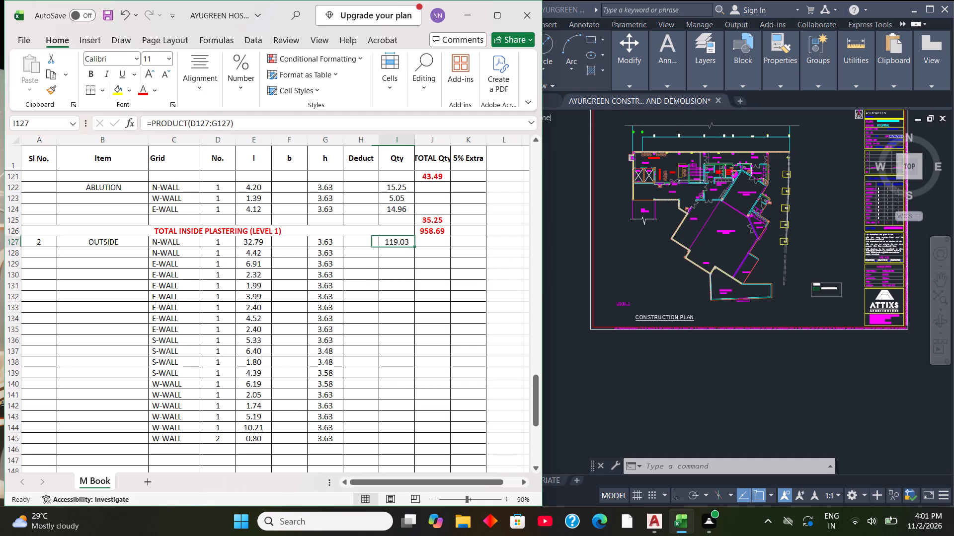
pyautogui.moveTo(415, 245); pyautogui.dragTo(418, 439)
# Total the OUTSIDE wall quantities in I146 with =SUM(I127:I145).
pyautogui.scroll(-2, 418, 392)
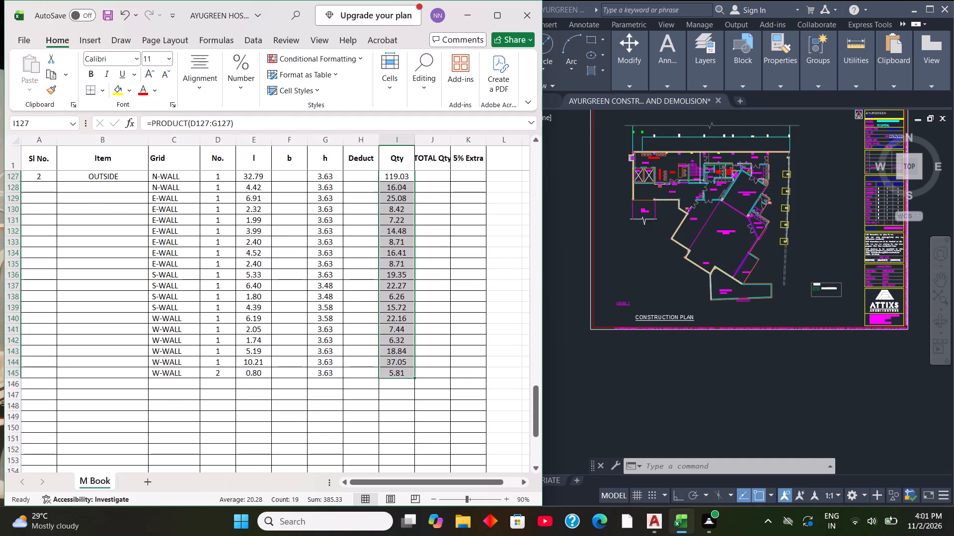
pyautogui.scroll(-1, 418, 392)
pyautogui.scroll(1, 435, 358)
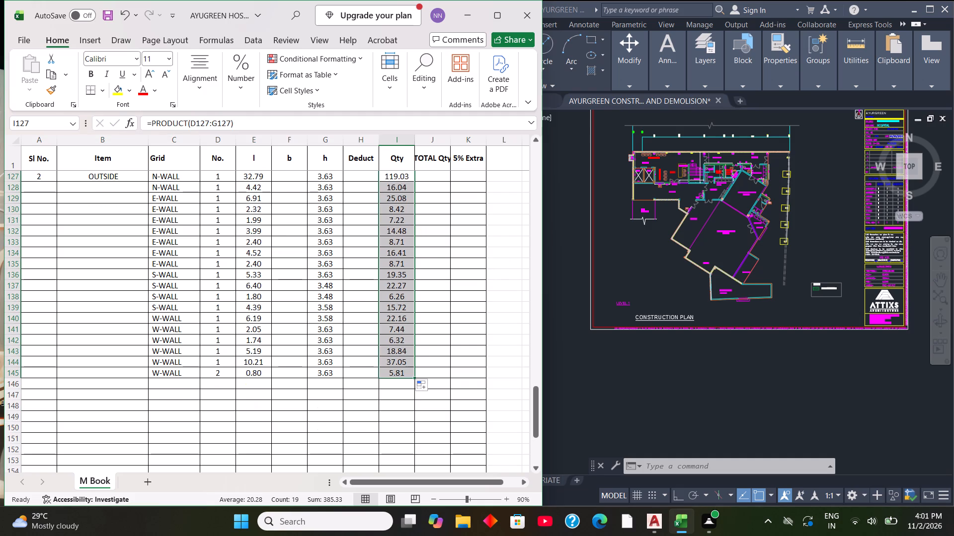
pyautogui.click(395, 387)
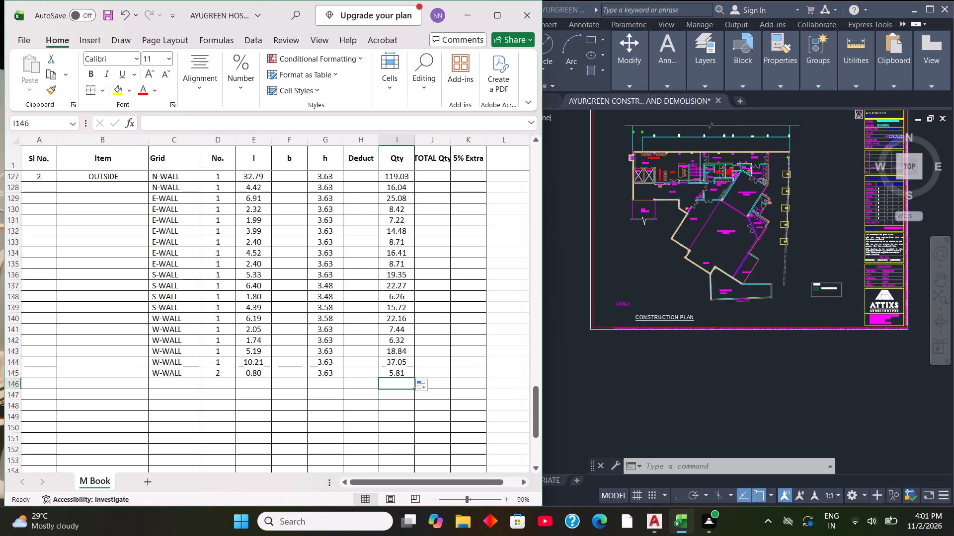
pyautogui.write('=SUM')
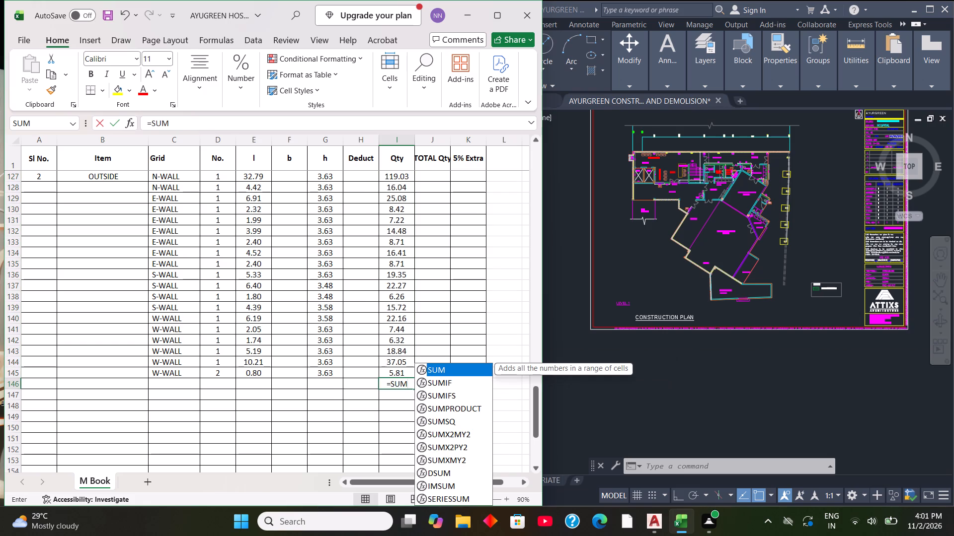
pyautogui.hotkey('shift', '(')
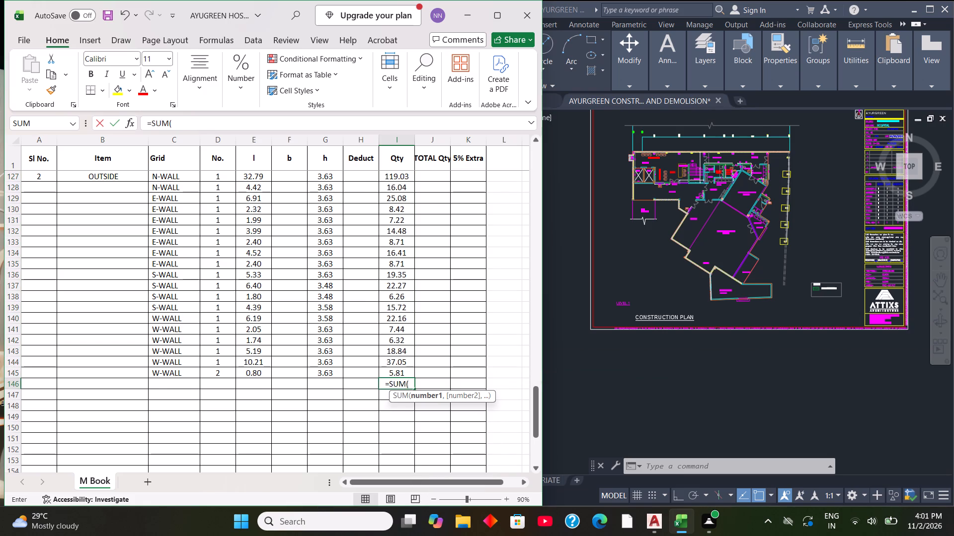
pyautogui.scroll(1, 397, 386)
pyautogui.moveTo(402, 207); pyautogui.dragTo(400, 255)
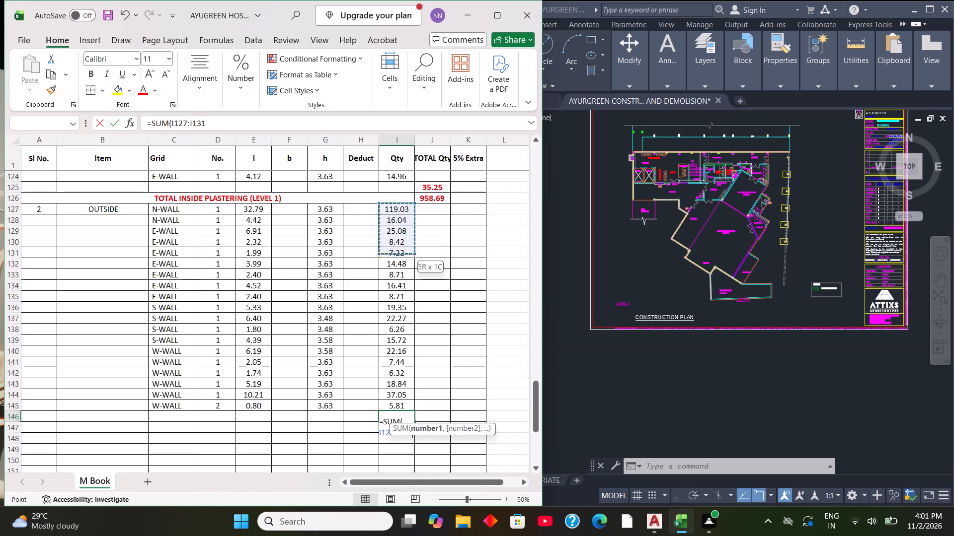
pyautogui.moveTo(400, 255); pyautogui.dragTo(399, 403)
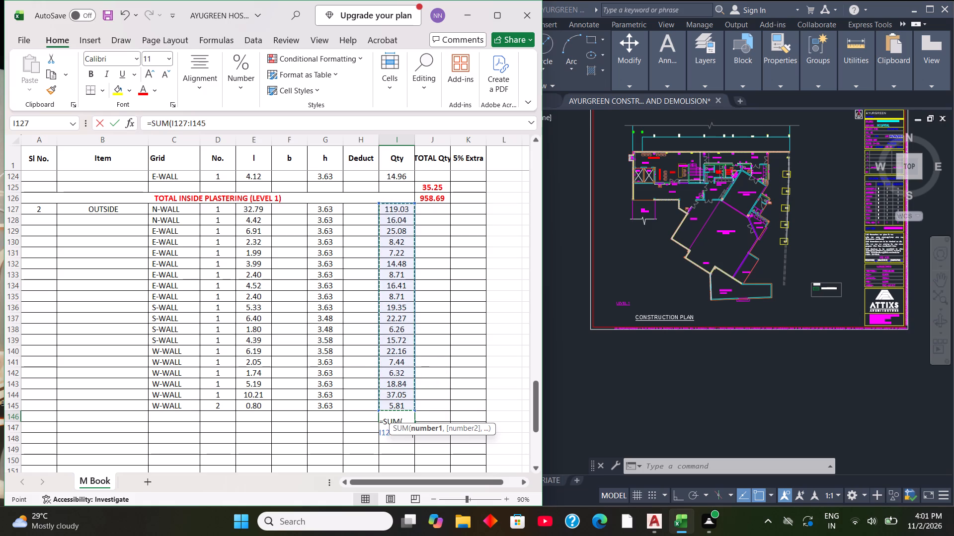
pyautogui.hotkey('shift', ')')
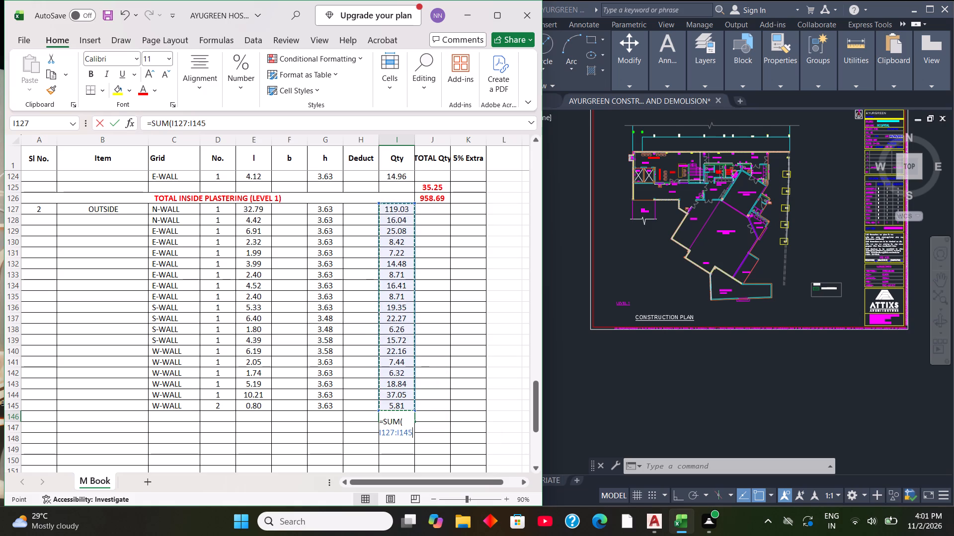
pyautogui.press('Return')
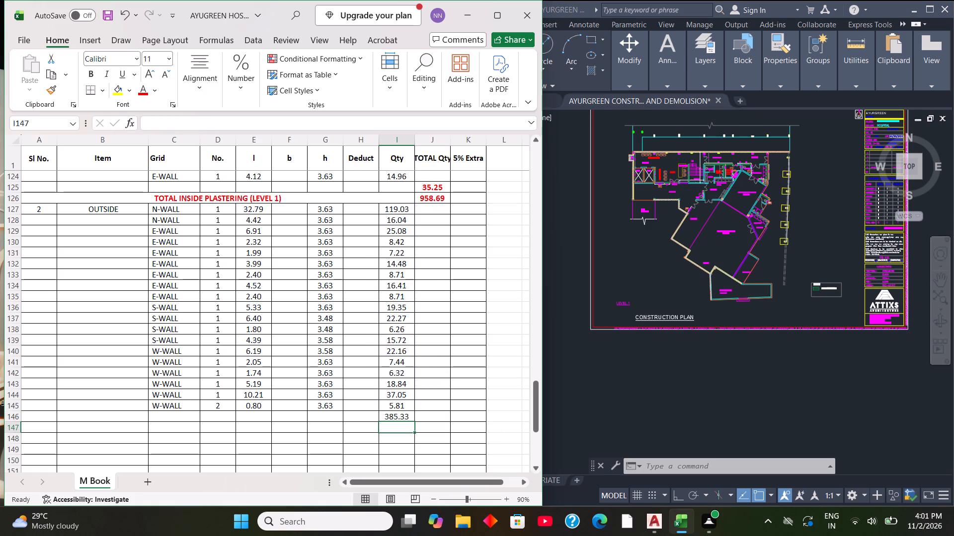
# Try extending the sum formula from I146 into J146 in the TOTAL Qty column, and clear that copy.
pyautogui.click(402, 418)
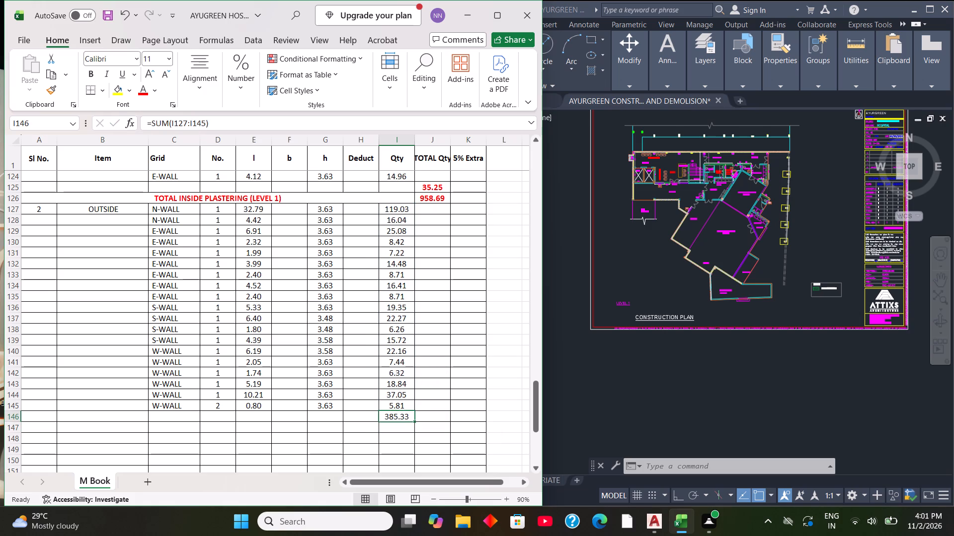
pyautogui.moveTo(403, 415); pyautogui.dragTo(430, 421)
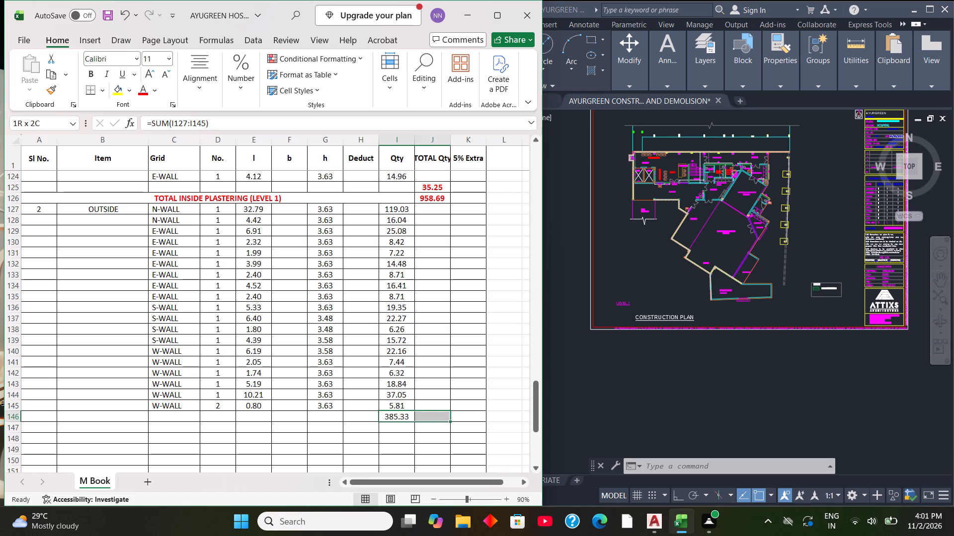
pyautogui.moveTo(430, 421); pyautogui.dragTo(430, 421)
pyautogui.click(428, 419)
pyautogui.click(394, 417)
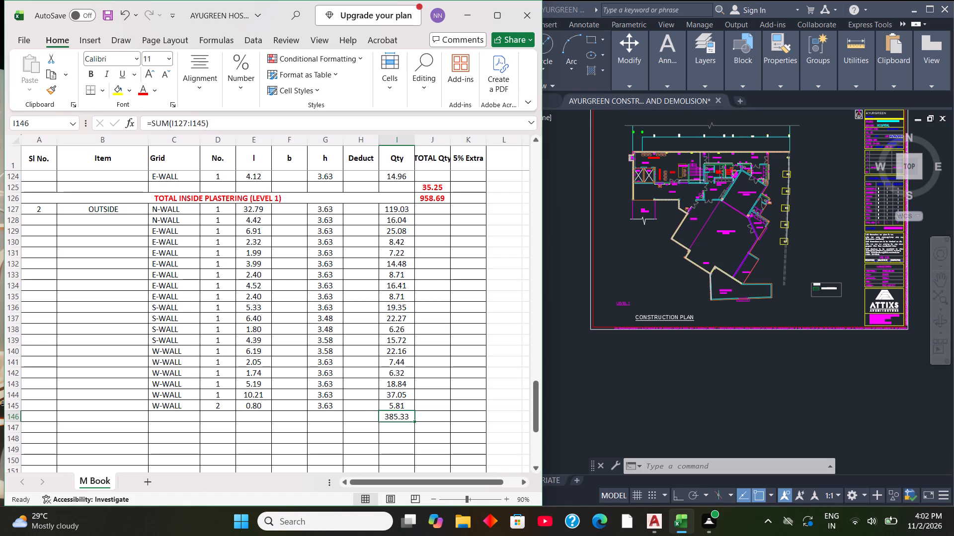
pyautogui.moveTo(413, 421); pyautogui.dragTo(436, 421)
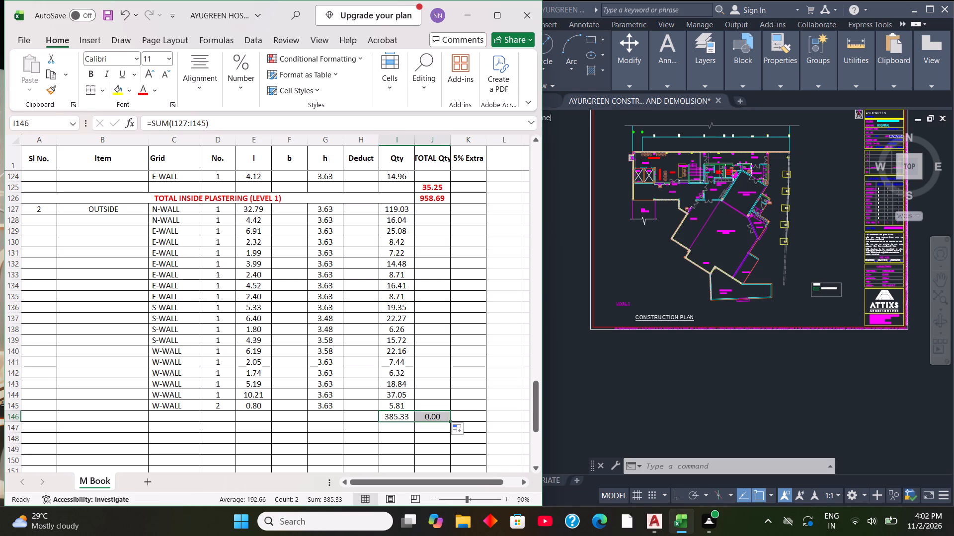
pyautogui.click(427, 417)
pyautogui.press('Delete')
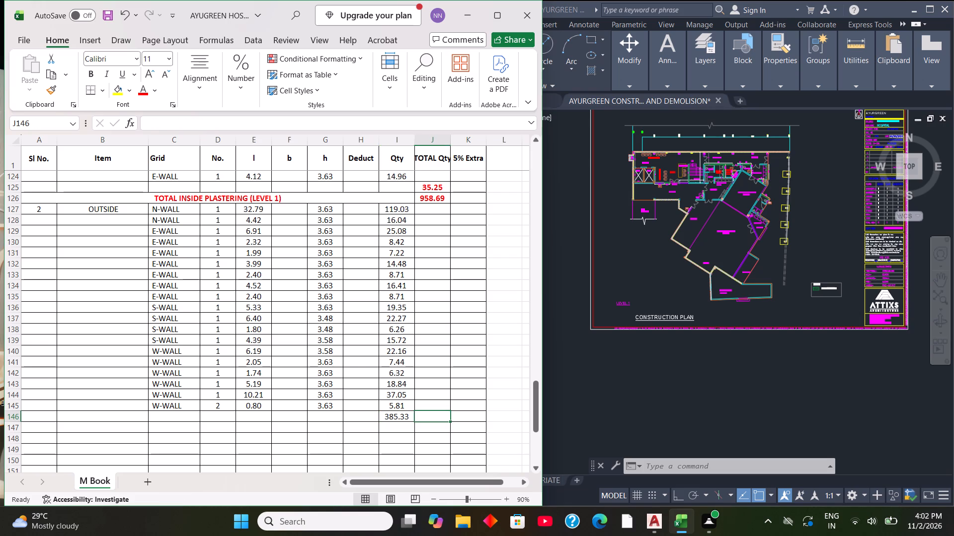
# Copy the sum formula from I146 and paste it into J147 in the TOTAL Qty column.
pyautogui.click(400, 419)
pyautogui.rightClick(400, 419)
pyautogui.click(424, 88)
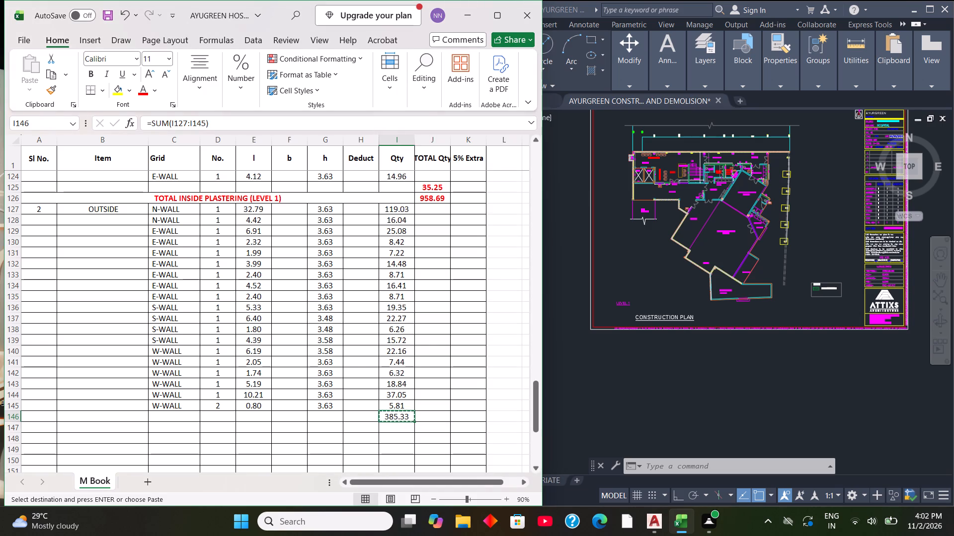
pyautogui.click(429, 431)
pyautogui.rightClick(428, 430)
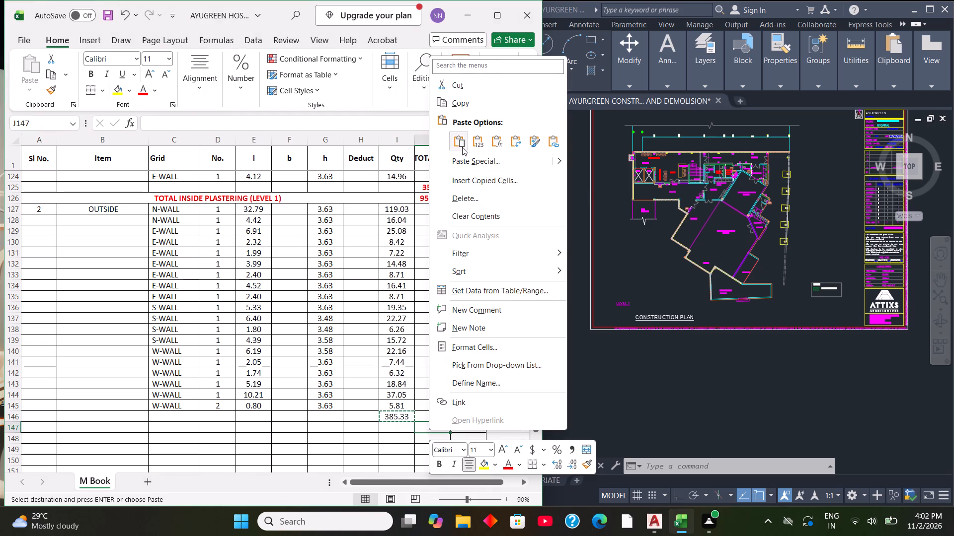
pyautogui.click(462, 146)
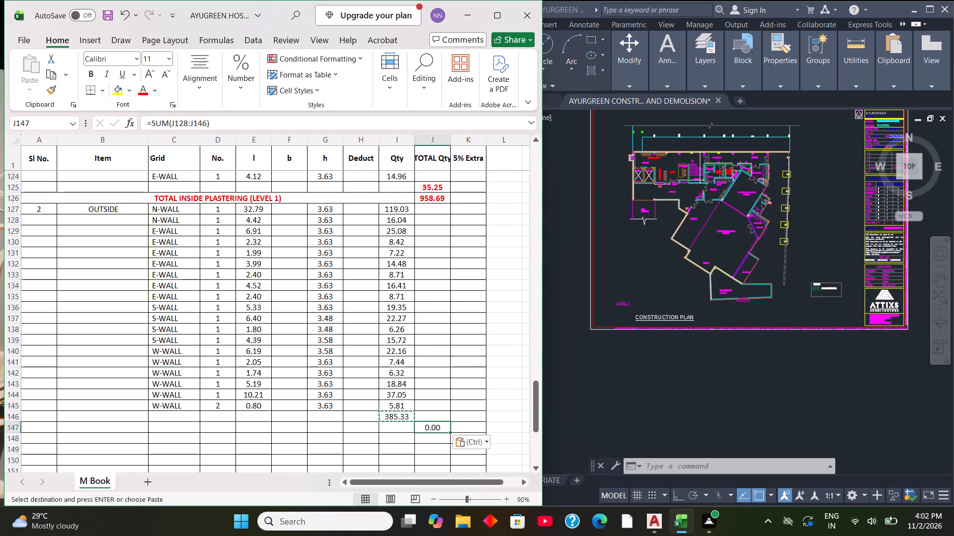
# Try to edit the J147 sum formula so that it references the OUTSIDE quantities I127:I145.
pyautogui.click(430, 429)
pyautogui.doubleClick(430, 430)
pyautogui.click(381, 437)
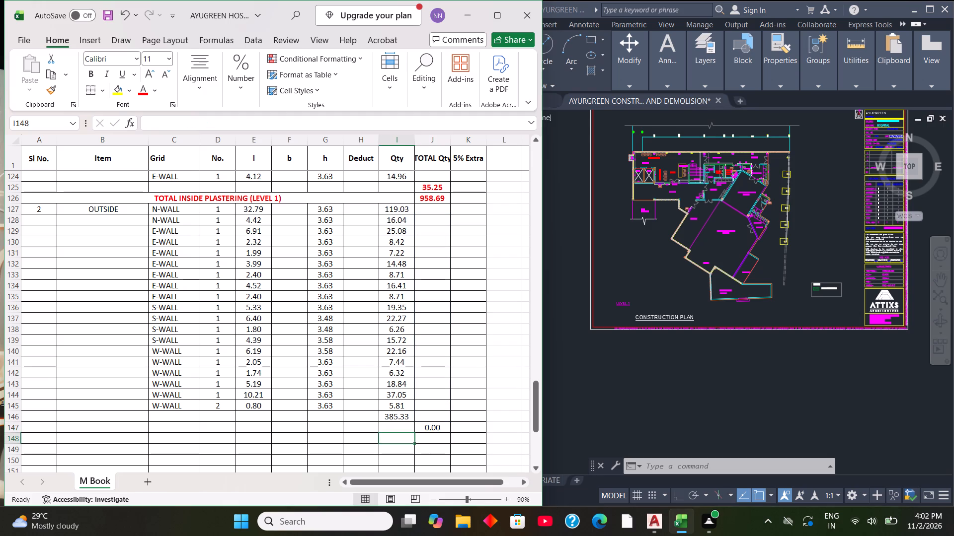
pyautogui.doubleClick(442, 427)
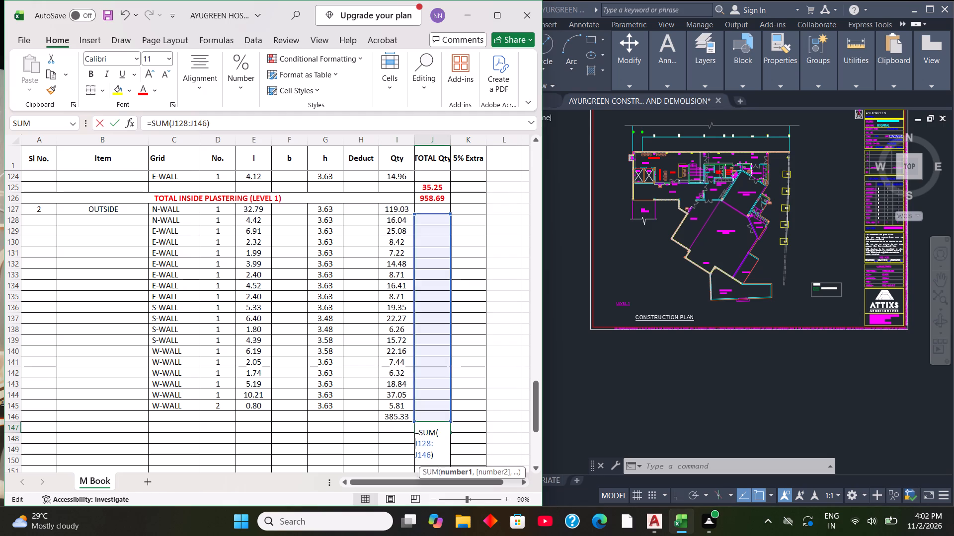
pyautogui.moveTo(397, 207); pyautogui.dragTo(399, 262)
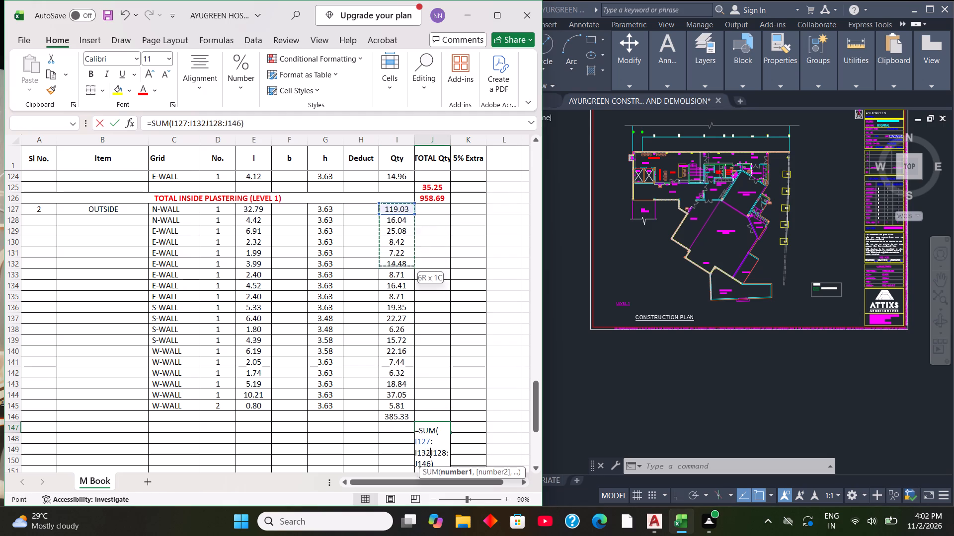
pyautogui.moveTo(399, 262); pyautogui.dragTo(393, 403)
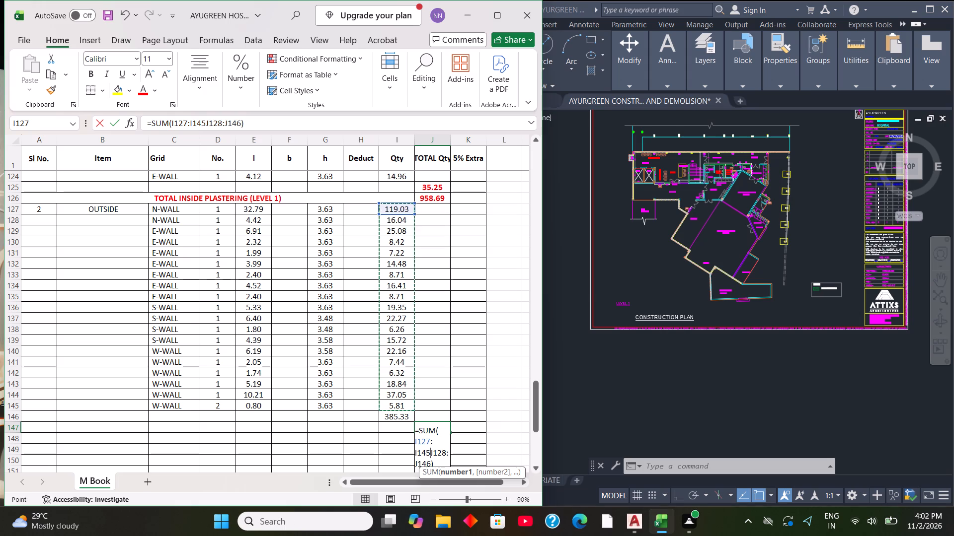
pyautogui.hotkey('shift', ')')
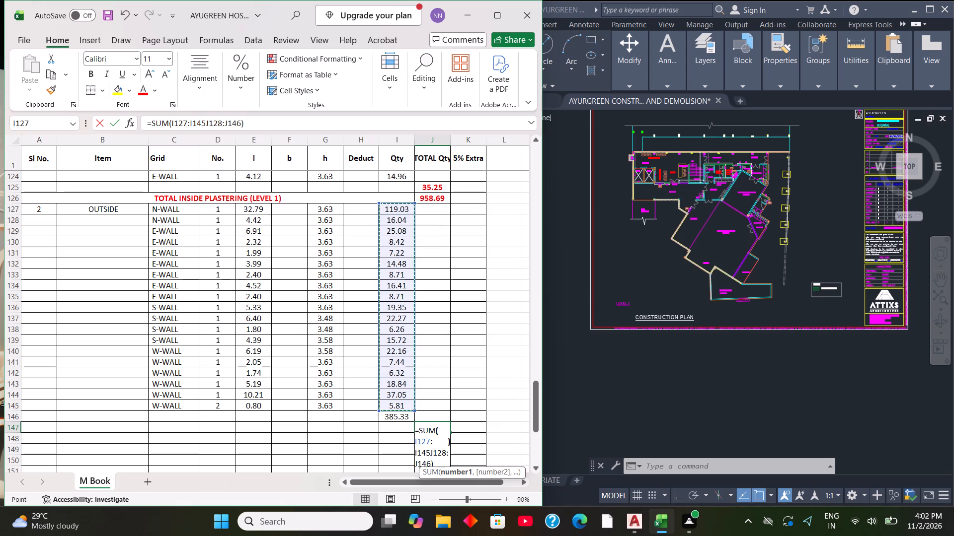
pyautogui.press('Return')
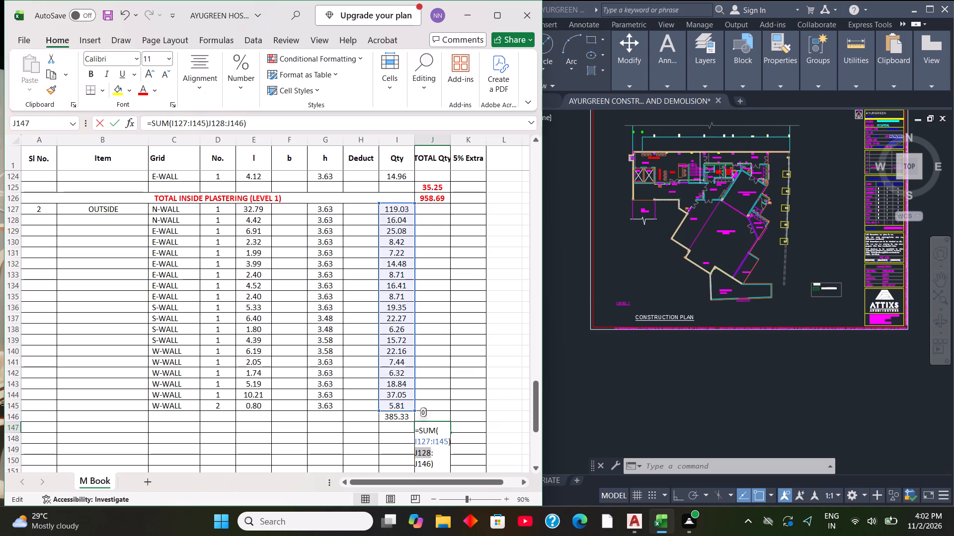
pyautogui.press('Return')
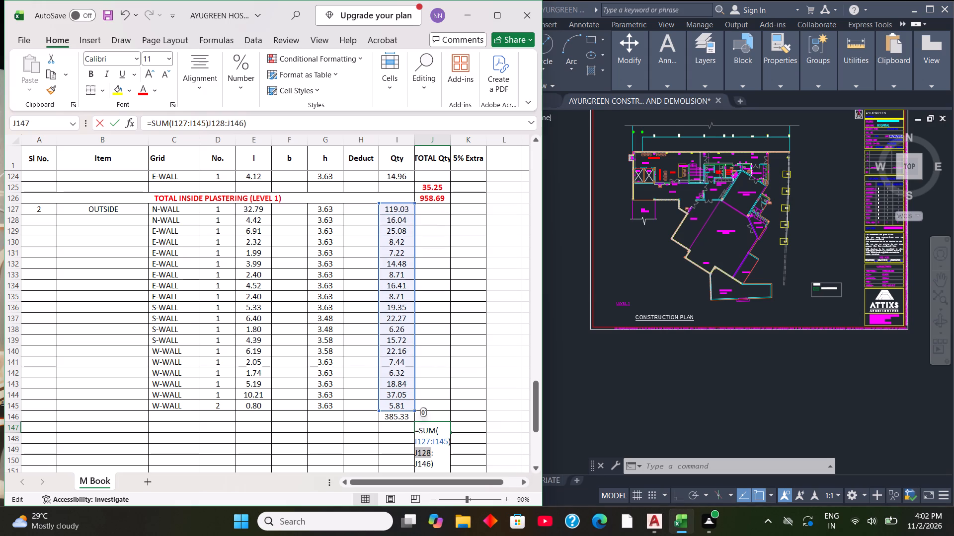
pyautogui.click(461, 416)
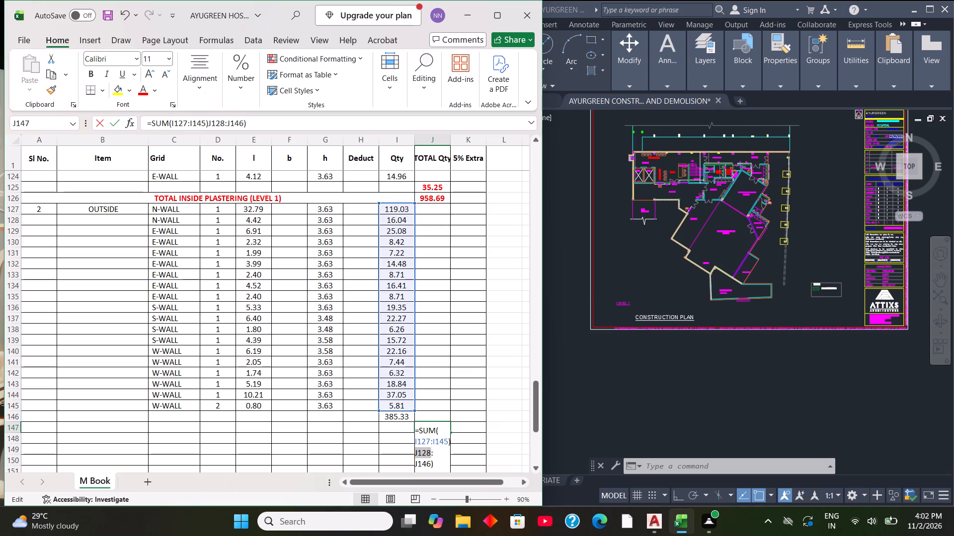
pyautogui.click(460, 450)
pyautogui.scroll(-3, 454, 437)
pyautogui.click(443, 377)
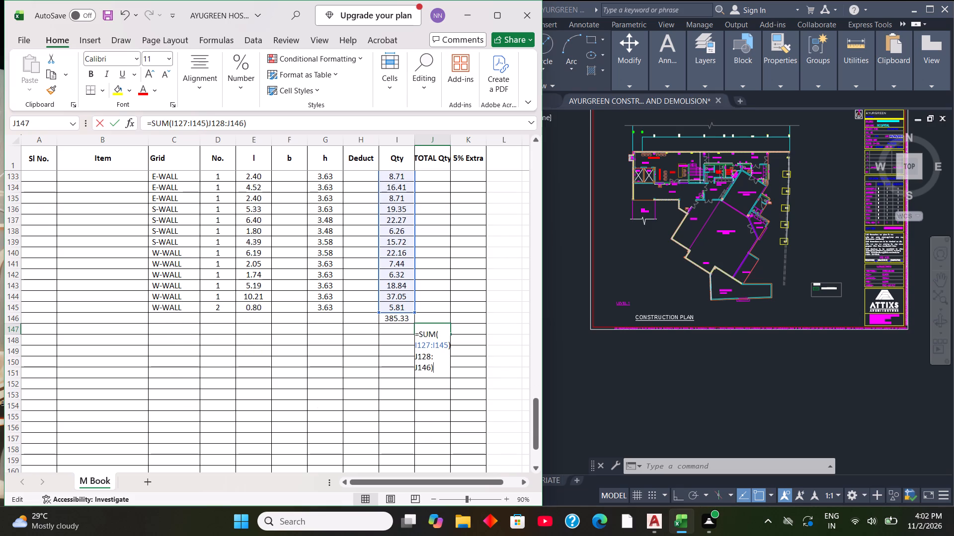
# Clear the faulty formula in J147 and enter =SUM(I127:I145) to total the OUTSIDE quantities.
pyautogui.press('BackSpace')
pyautogui.press('BackSpace')
pyautogui.press('BackSpace')
pyautogui.press('BackSpace')
pyautogui.press('BackSpace')
pyautogui.press('BackSpace')
pyautogui.press('BackSpace')
pyautogui.press('BackSpace')
pyautogui.press('BackSpace')
pyautogui.press('BackSpace')
pyautogui.press('BackSpace')
pyautogui.press('BackSpace')
pyautogui.press('BackSpace')
pyautogui.press('BackSpace')
pyautogui.press('BackSpace')
pyautogui.press('BackSpace')
pyautogui.press('BackSpace')
pyautogui.press('BackSpace')
pyautogui.press('BackSpace')
pyautogui.press('BackSpace')
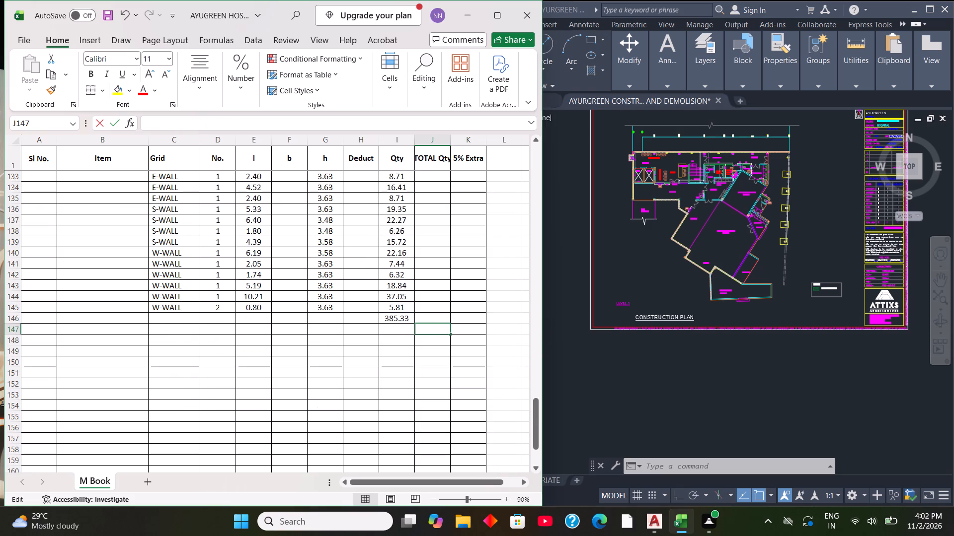
pyautogui.scroll(1, 440, 373)
pyautogui.write('=SU')
pyautogui.press('m')
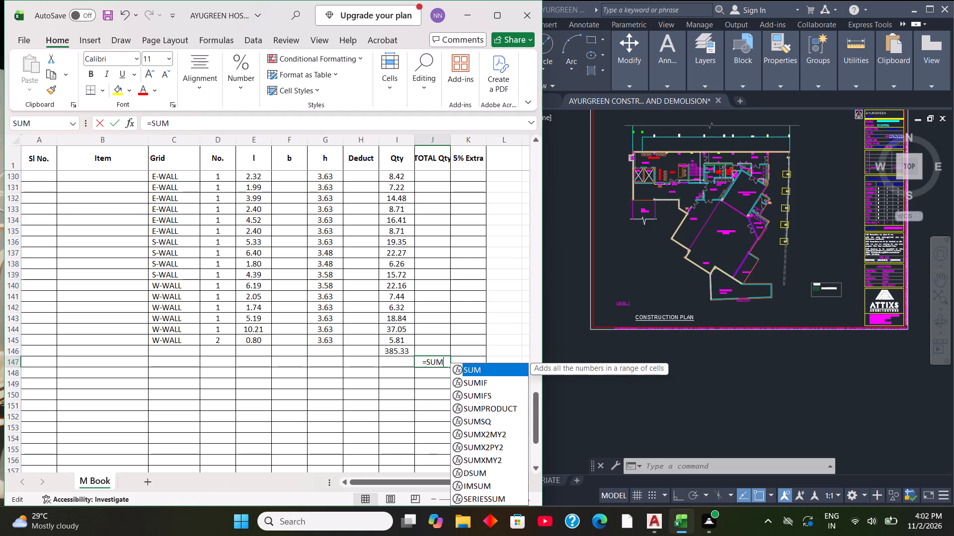
pyautogui.hotkey('shift', '(')
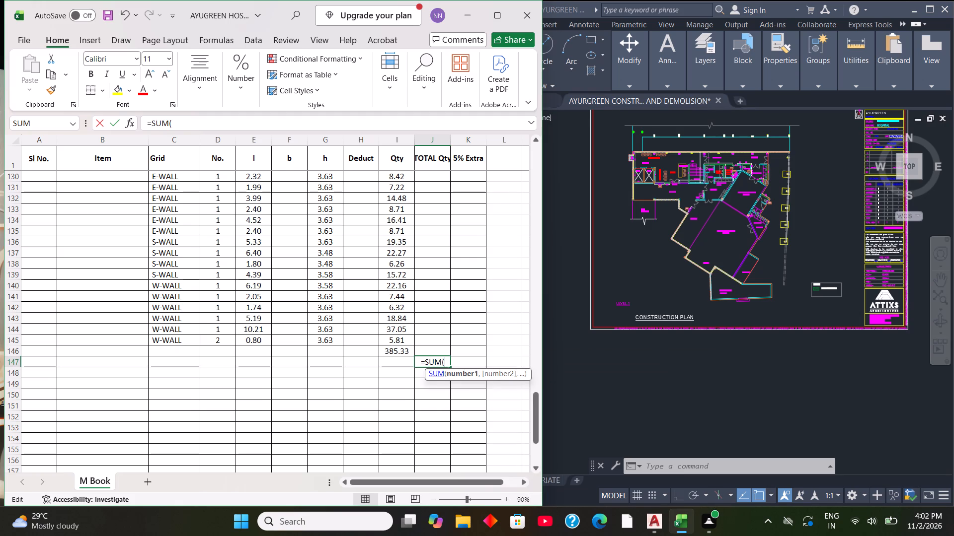
pyautogui.scroll(2, 396, 297)
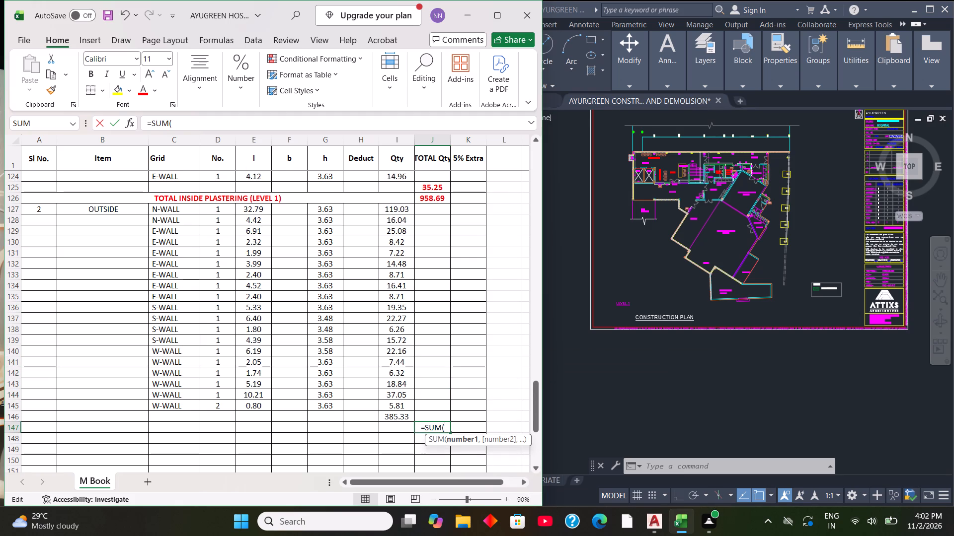
pyautogui.moveTo(401, 205); pyautogui.dragTo(395, 402)
pyautogui.hotkey('shift', ')')
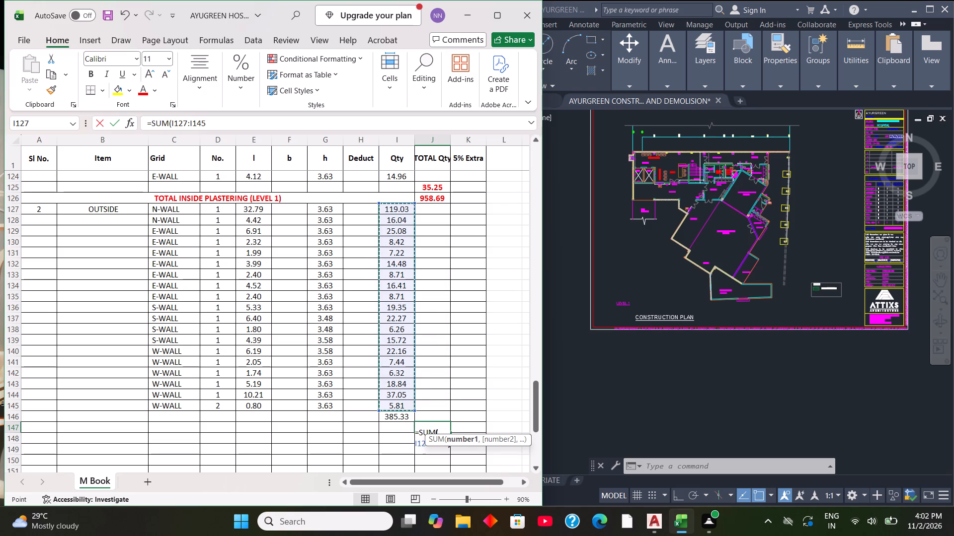
pyautogui.press('Return')
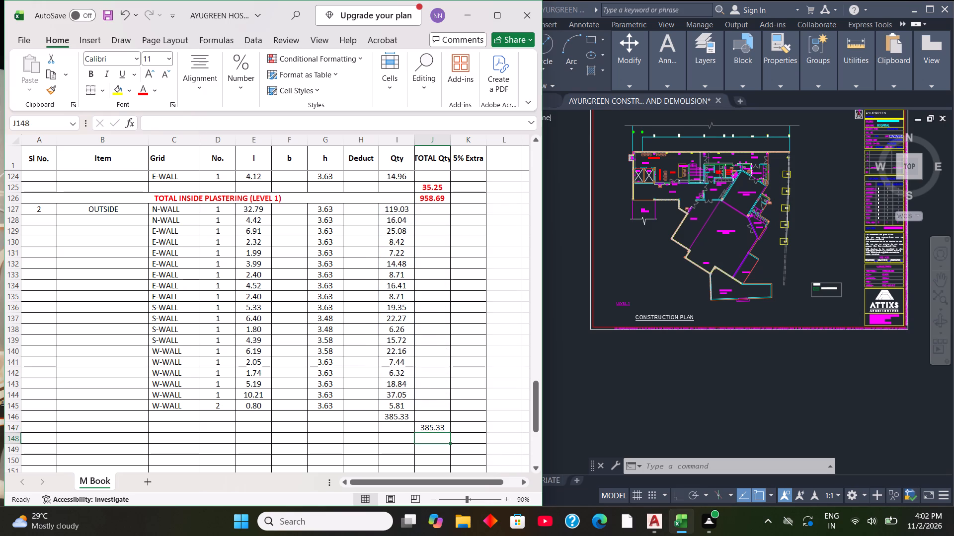
# Merge and centre cells A147 to I147 beside the OUTSIDE total.
pyautogui.moveTo(46, 428); pyautogui.dragTo(44, 428)
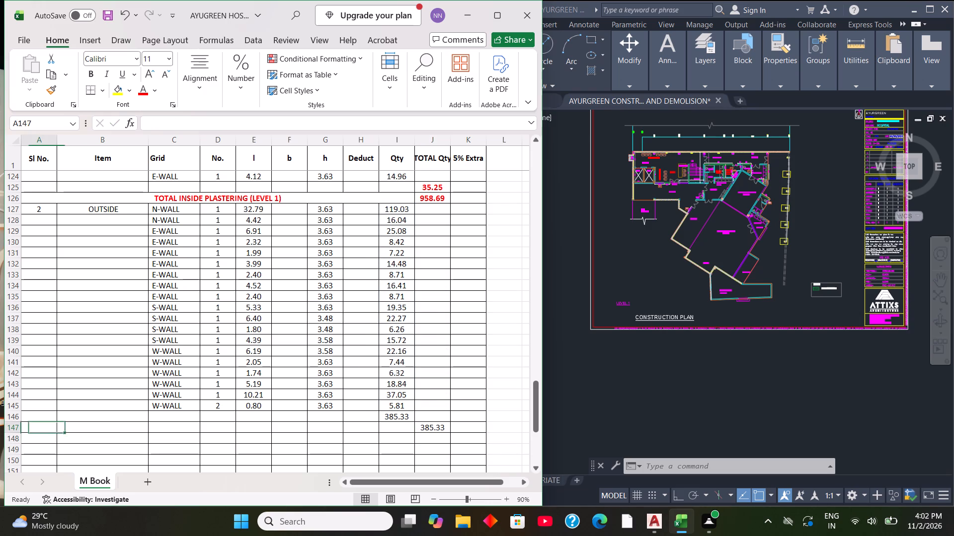
pyautogui.moveTo(44, 428); pyautogui.dragTo(376, 429)
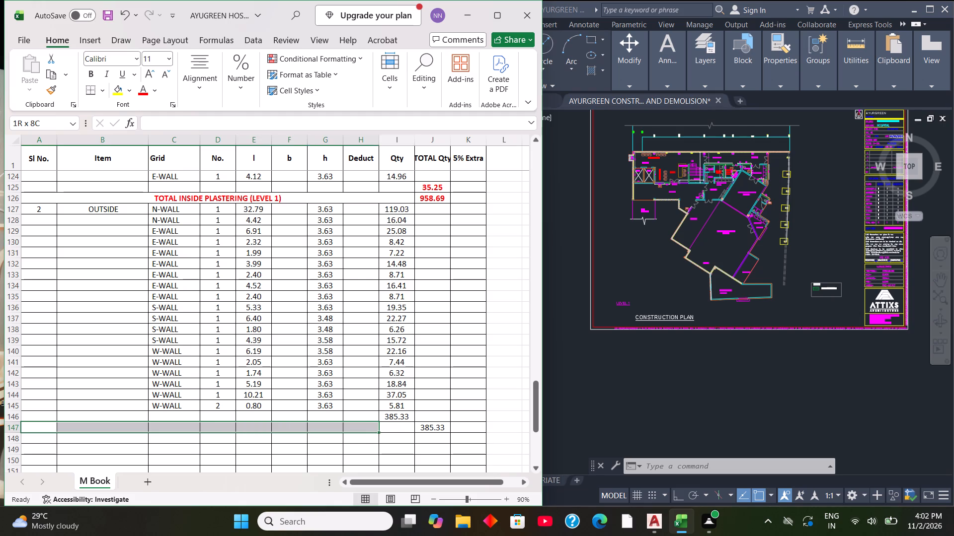
pyautogui.moveTo(376, 429); pyautogui.dragTo(404, 429)
pyautogui.rightClick(404, 429)
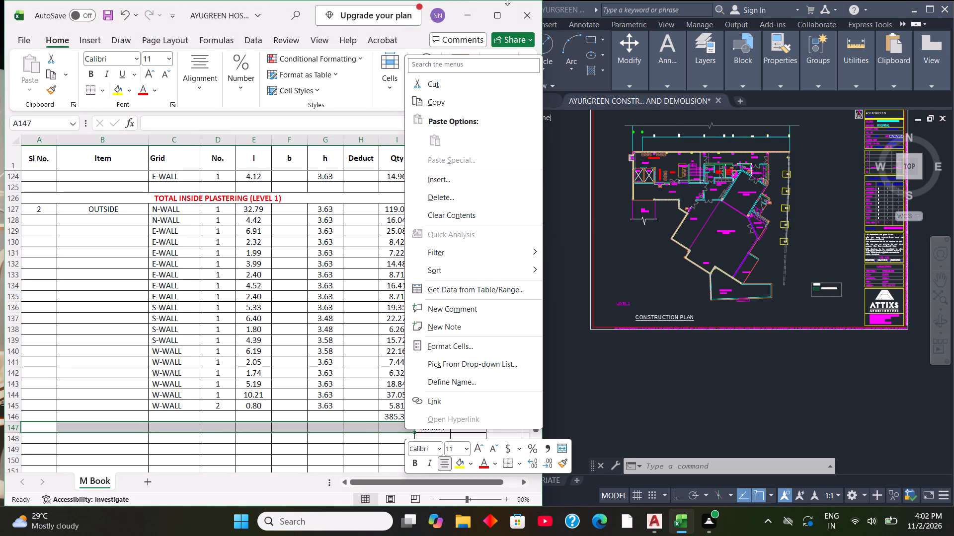
pyautogui.click(564, 450)
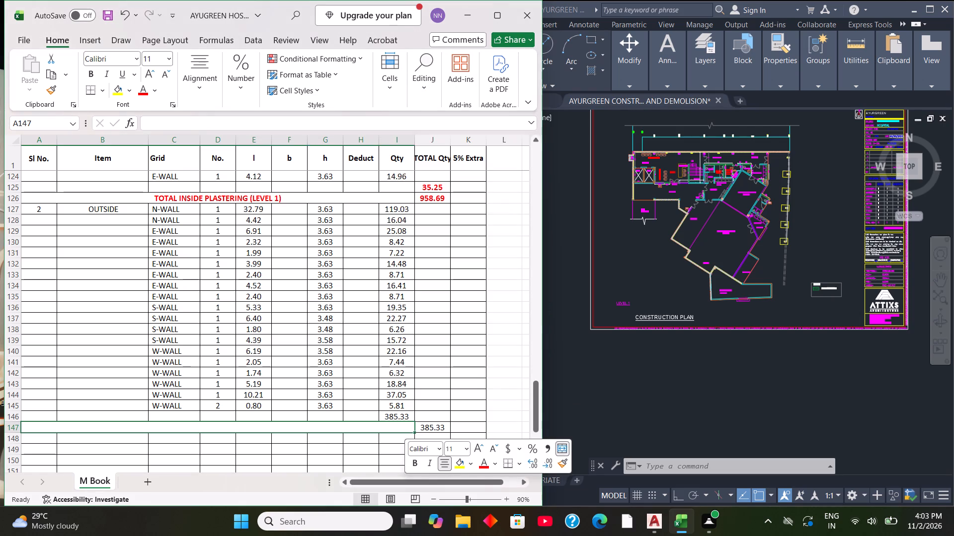
# Make the OUTSIDE quantity sum in I146 bold.
pyautogui.click(401, 415)
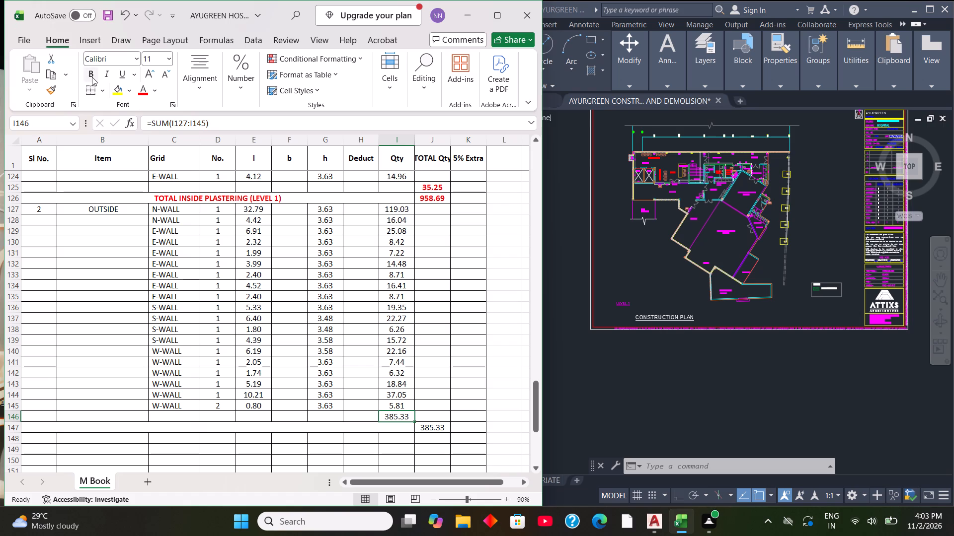
pyautogui.click(92, 76)
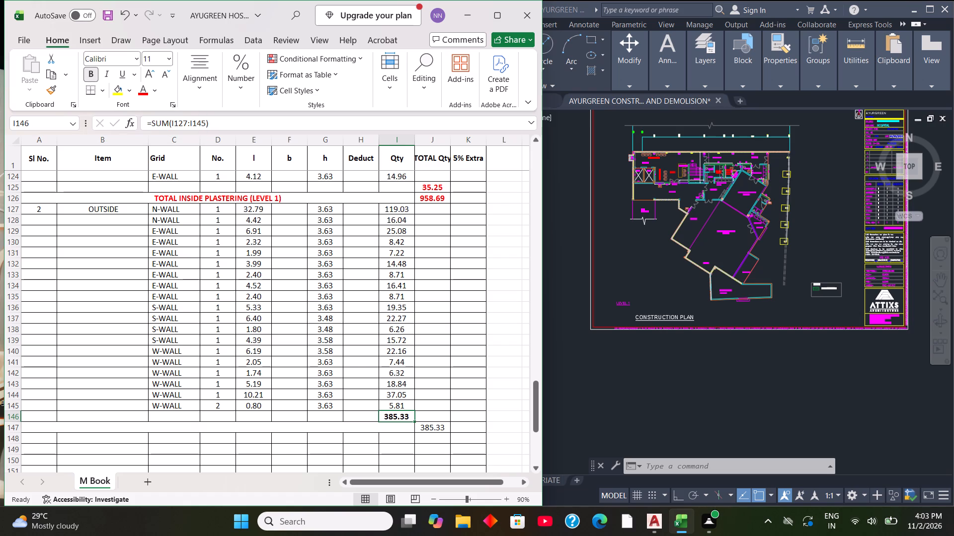
# Format the OUTSIDE total in J147 as bold red text.
pyautogui.click(433, 431)
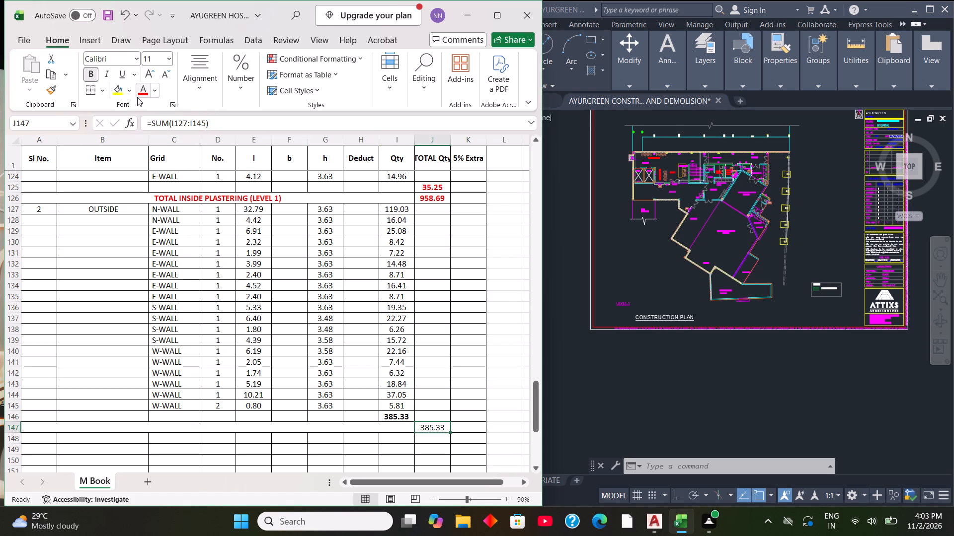
pyautogui.click(138, 94)
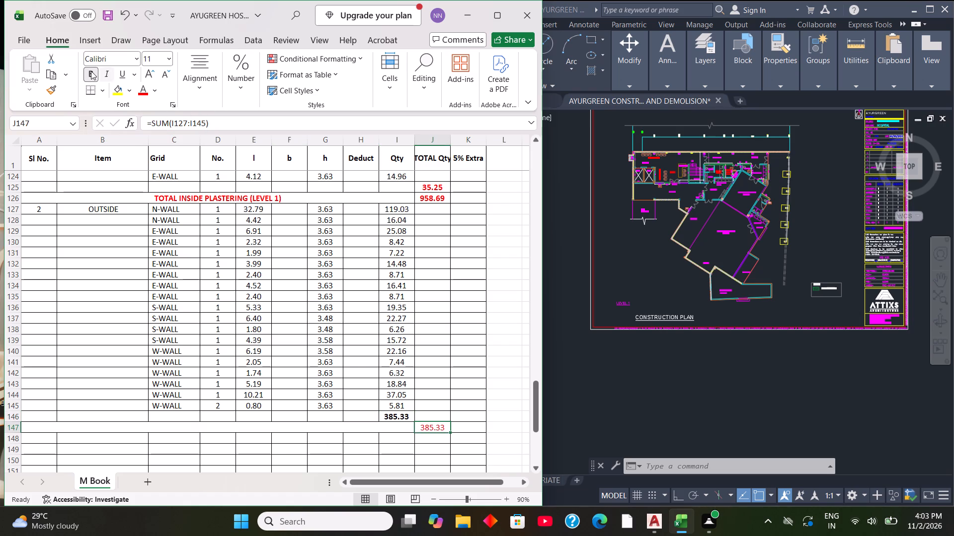
pyautogui.click(91, 71)
pyautogui.click(396, 415)
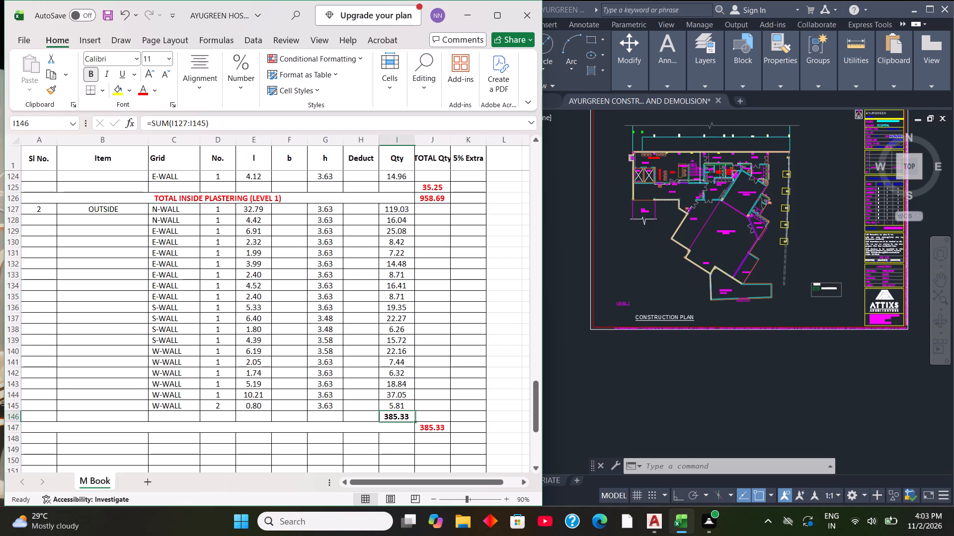
# Enter the label OUT SIDE PLASTERING (LEVEL 1) in the merged cell of row 147.
pyautogui.click(269, 427)
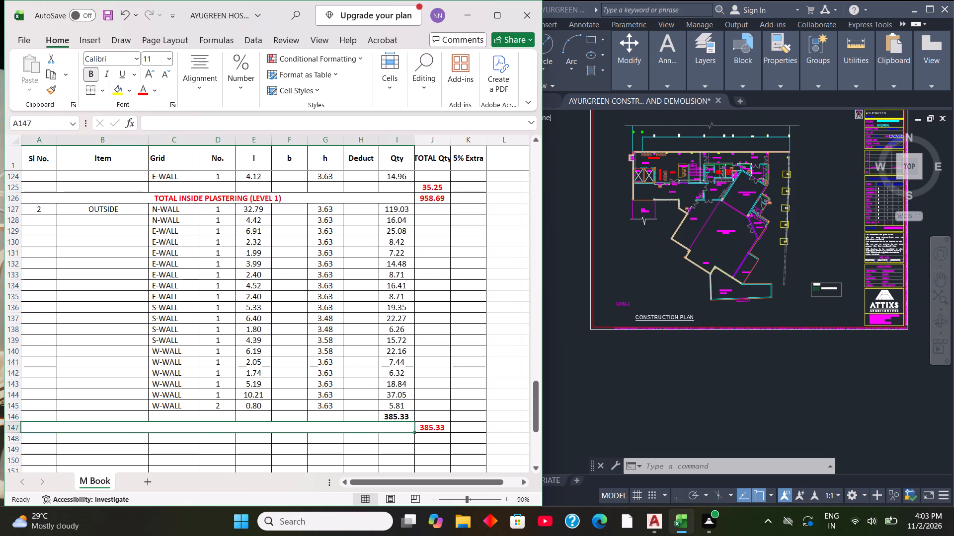
pyautogui.write('OUT')
pyautogui.press('space')
pyautogui.write('SIDE')
pyautogui.press('space')
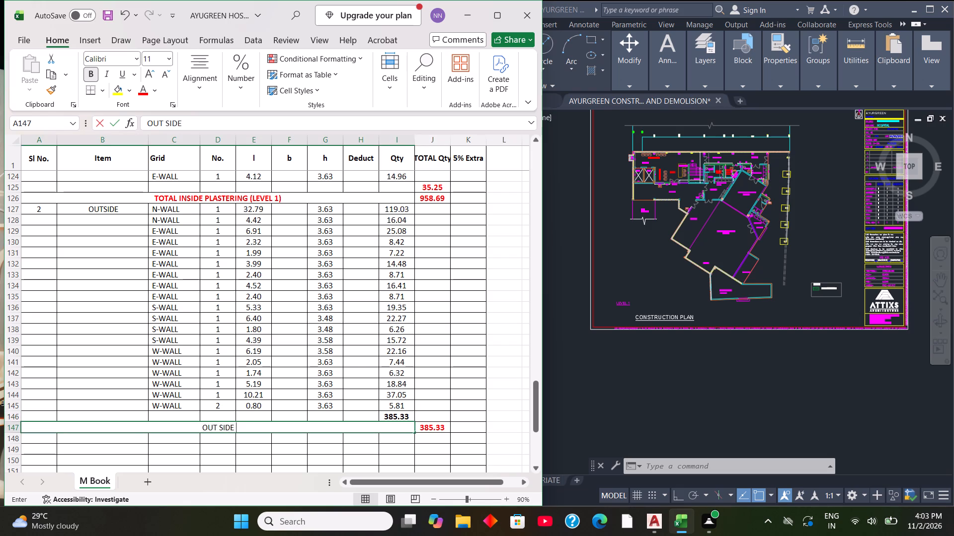
pyautogui.write('PL')
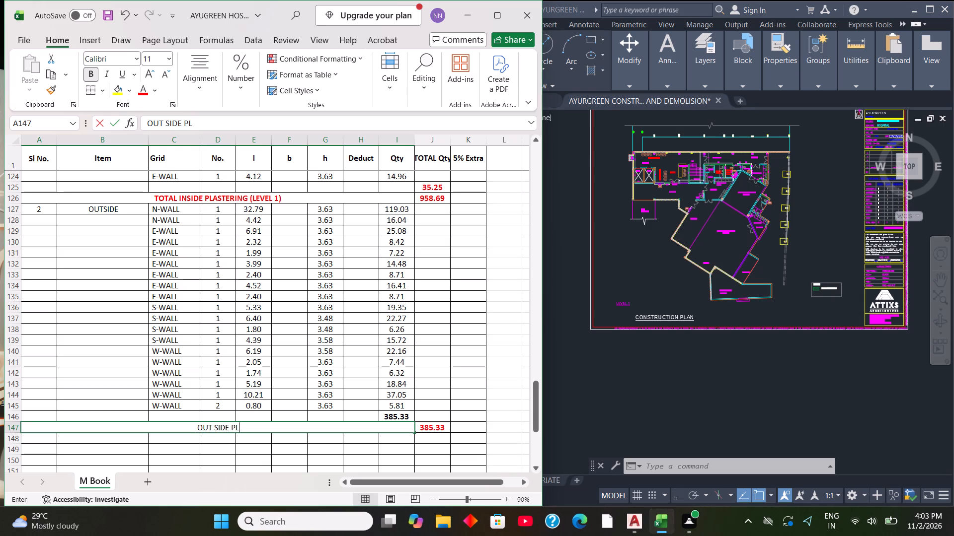
pyautogui.write('ASTER')
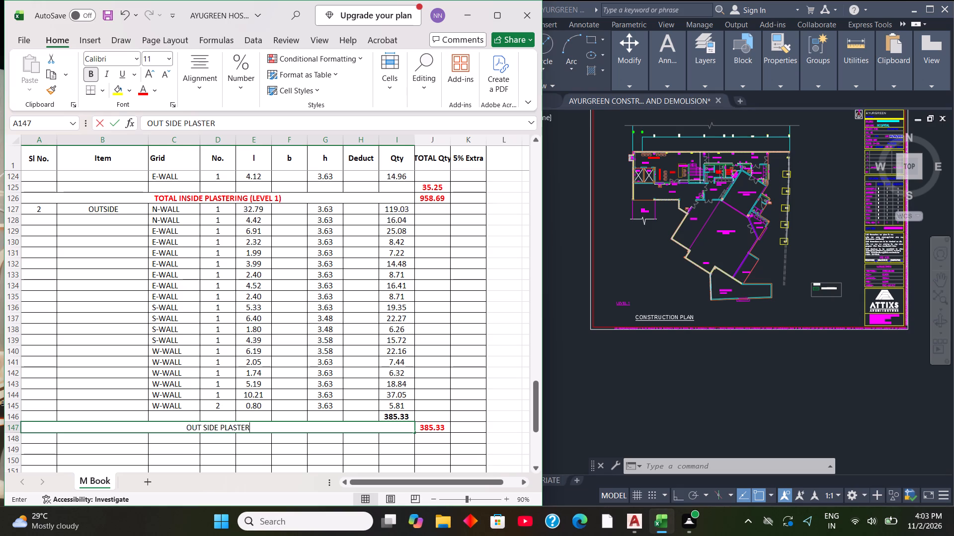
pyautogui.write('ING')
pyautogui.press('space')
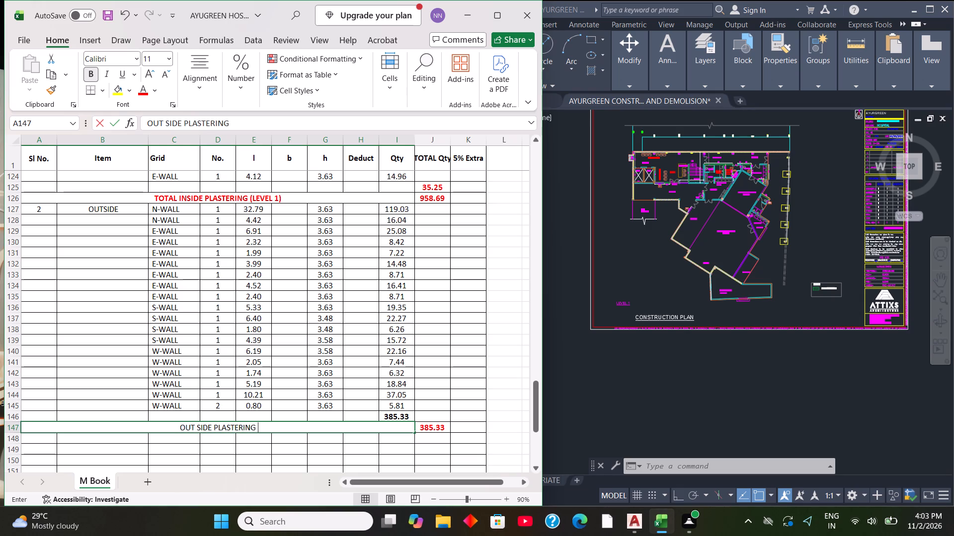
pyautogui.hotkey('shift', '(')
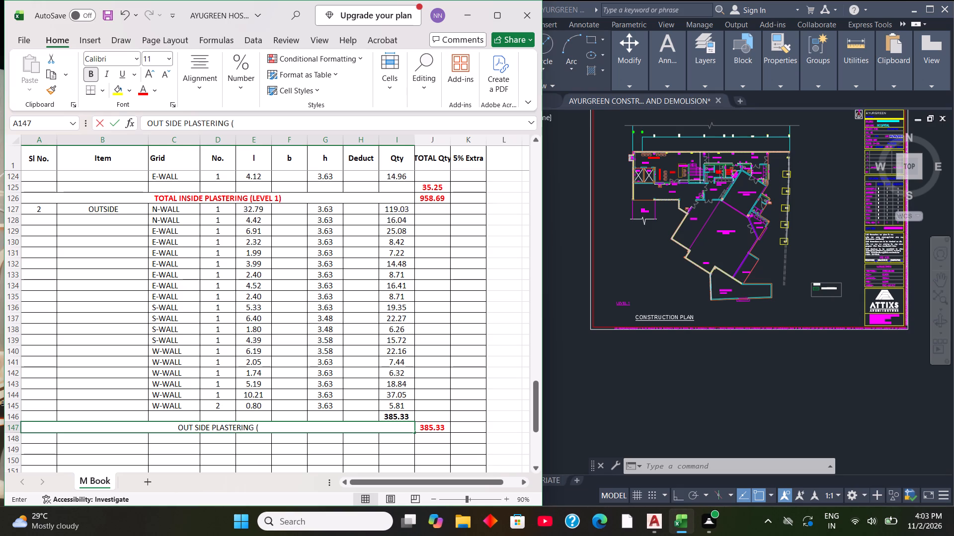
pyautogui.write('LEVEL')
pyautogui.press('space')
pyautogui.write('1)')
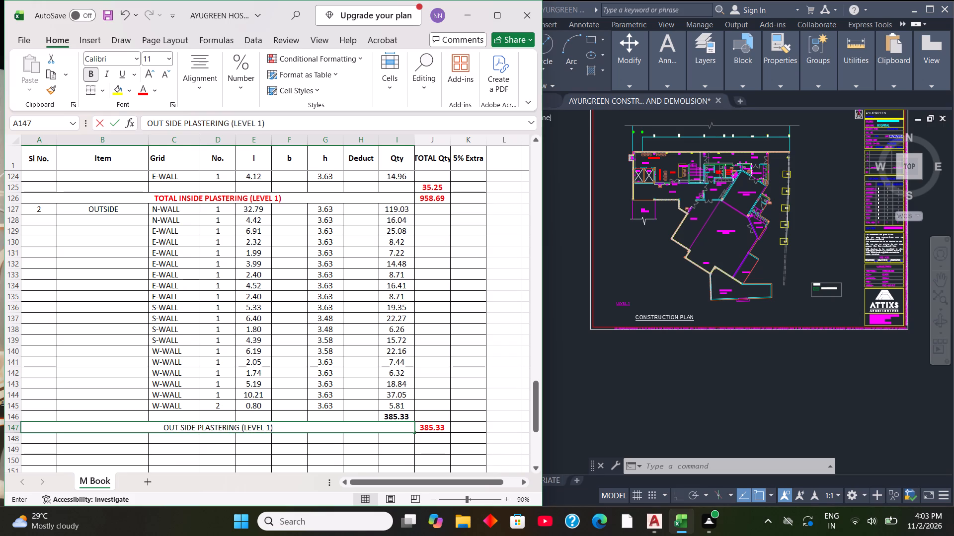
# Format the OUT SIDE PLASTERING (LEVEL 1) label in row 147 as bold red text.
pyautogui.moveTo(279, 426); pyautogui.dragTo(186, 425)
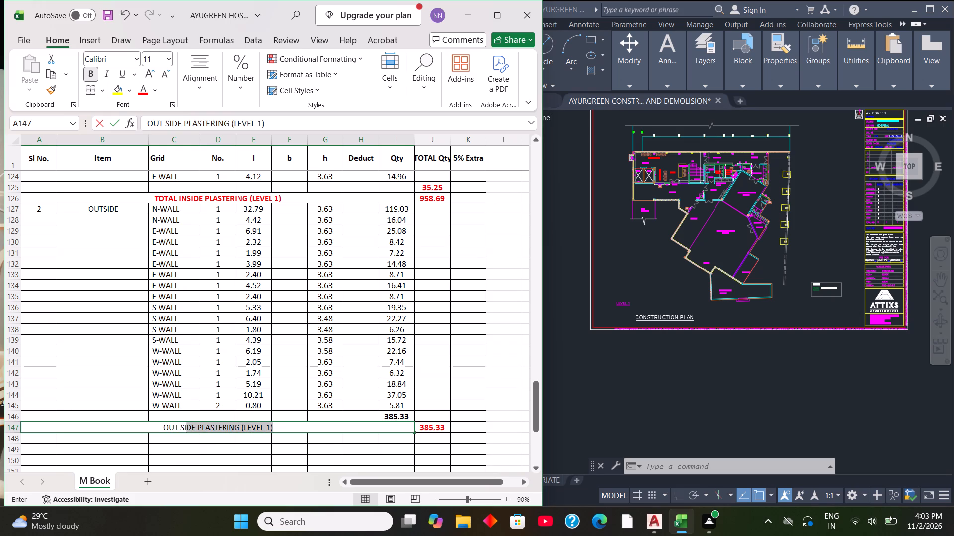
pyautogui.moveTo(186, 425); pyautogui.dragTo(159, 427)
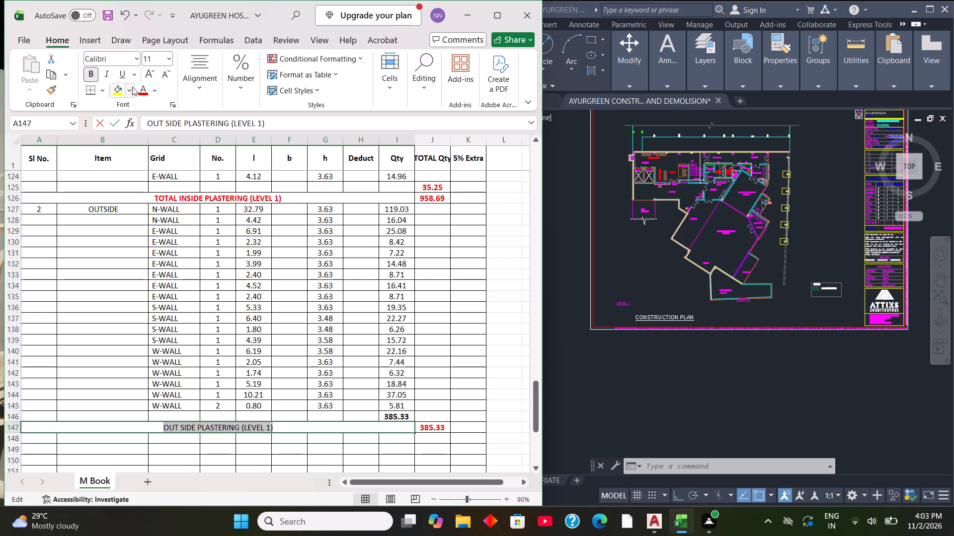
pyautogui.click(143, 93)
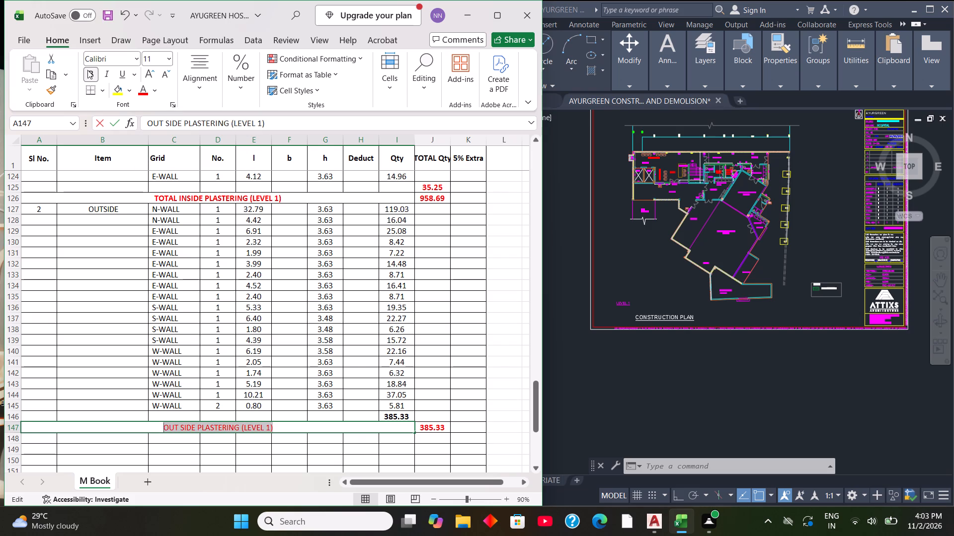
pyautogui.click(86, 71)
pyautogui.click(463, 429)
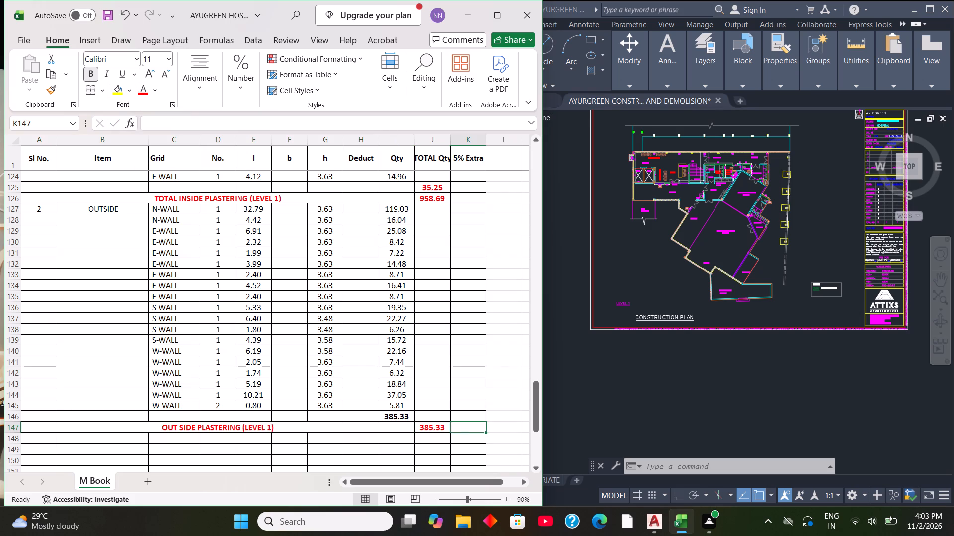
# Merge and centre cells A148 to I148 below the outside plastering row.
pyautogui.scroll(-1, 459, 322)
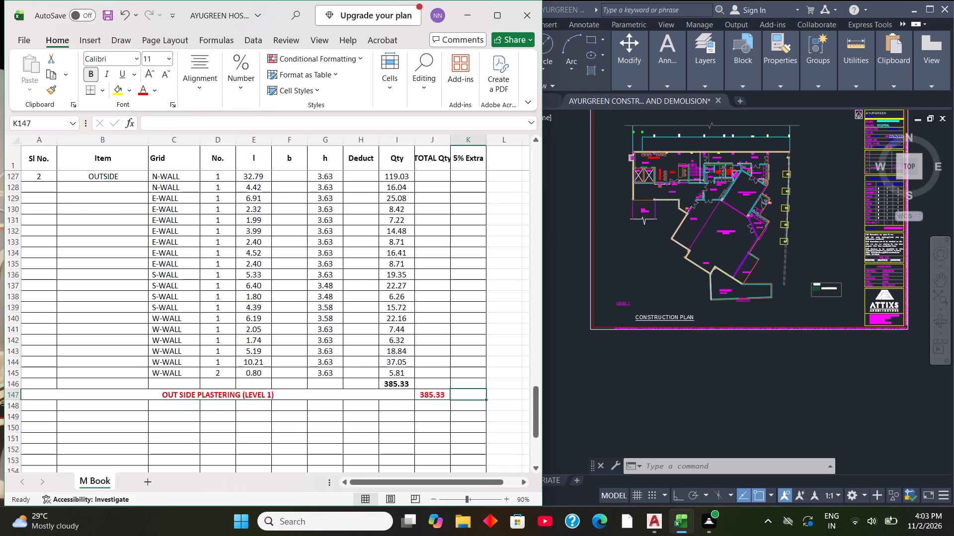
pyautogui.scroll(1, 454, 409)
pyautogui.scroll(-1, 454, 402)
pyautogui.moveTo(41, 406); pyautogui.dragTo(156, 422)
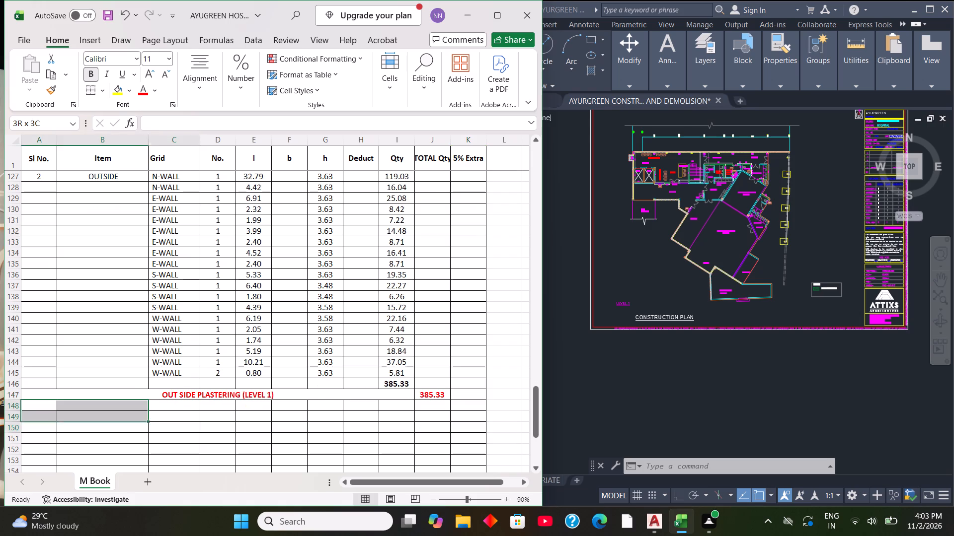
pyautogui.moveTo(156, 422); pyautogui.dragTo(385, 410)
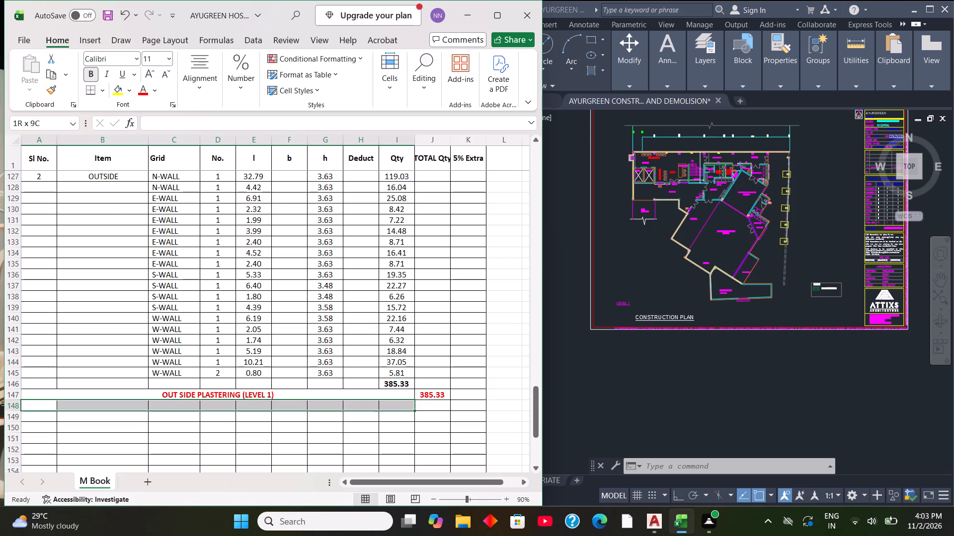
pyautogui.moveTo(385, 410); pyautogui.dragTo(385, 410)
pyautogui.rightClick(386, 410)
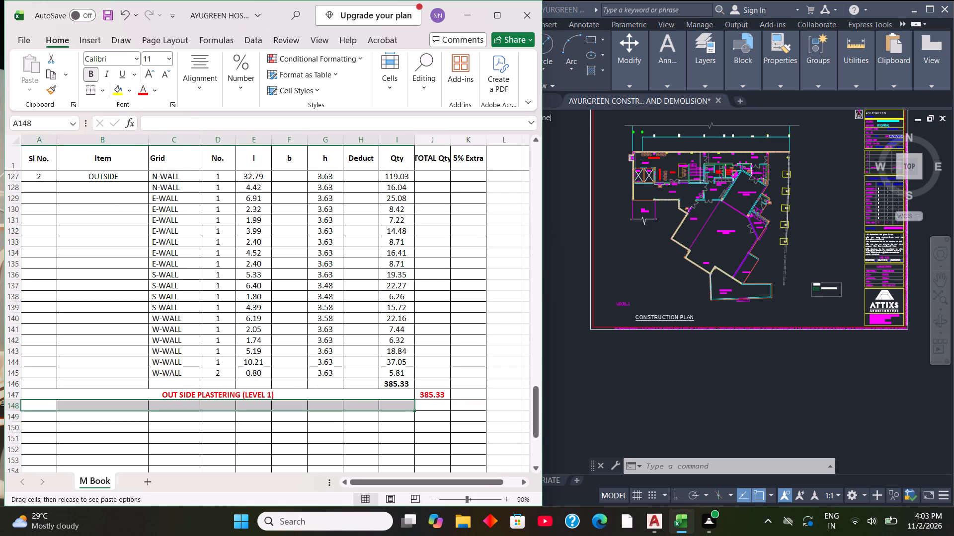
pyautogui.rightClick(386, 406)
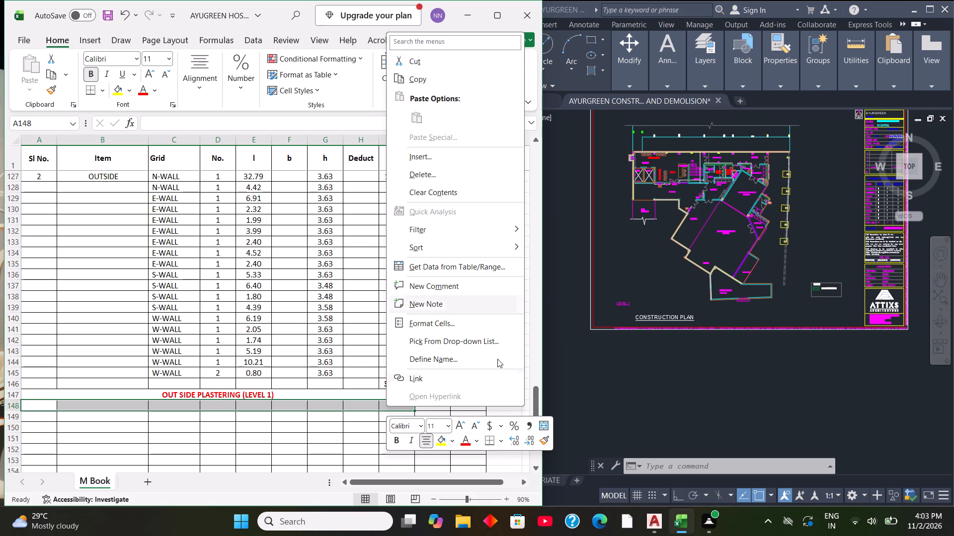
pyautogui.click(543, 425)
# Enter the label TOTAL PLASTERING (LEVEL 1) in the merged cell of row 148.
pyautogui.doubleClick(275, 406)
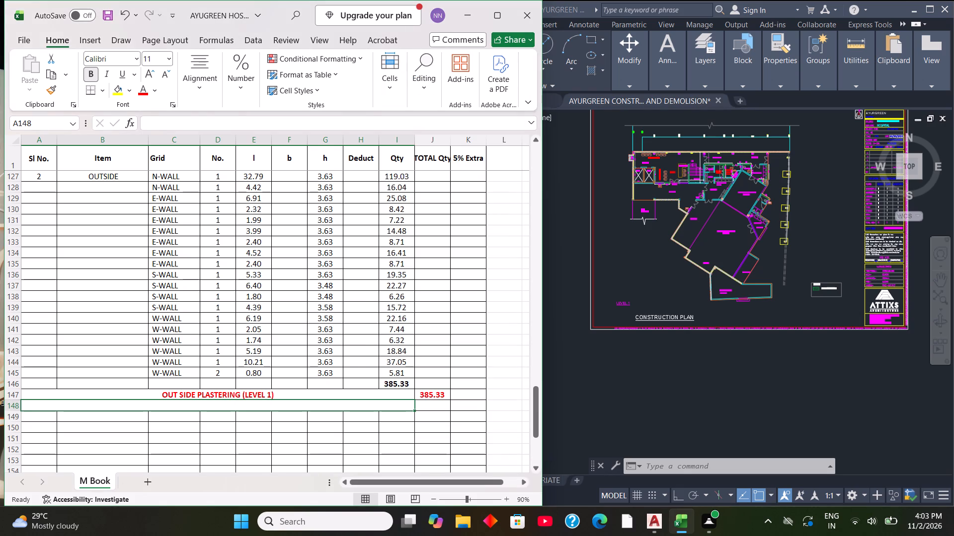
pyautogui.write('TOTA')
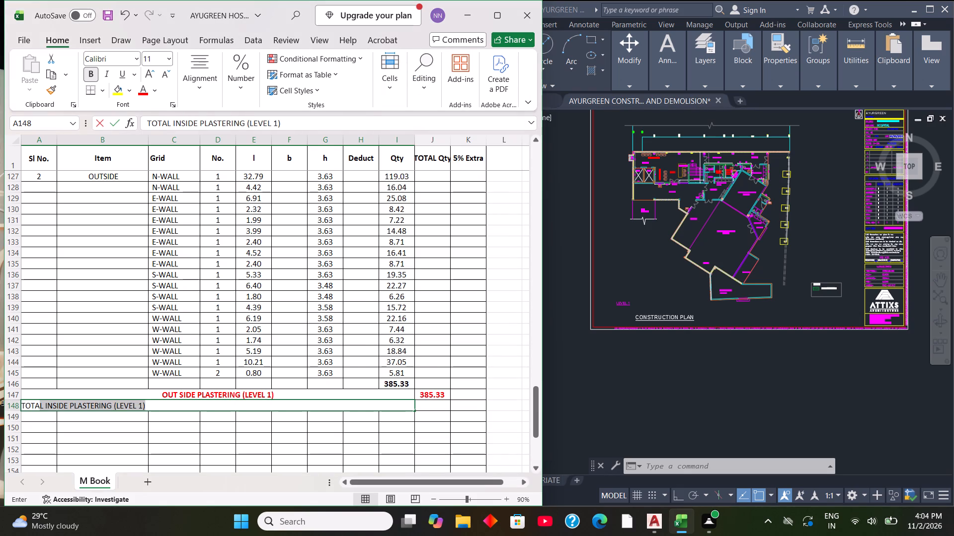
pyautogui.write('L')
pyautogui.press('space')
pyautogui.write('PLAS')
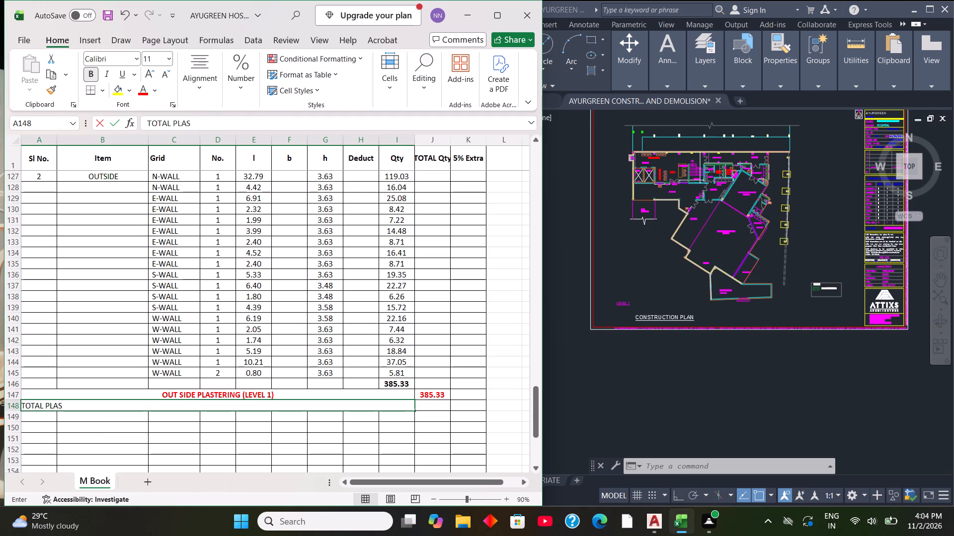
pyautogui.press('t')
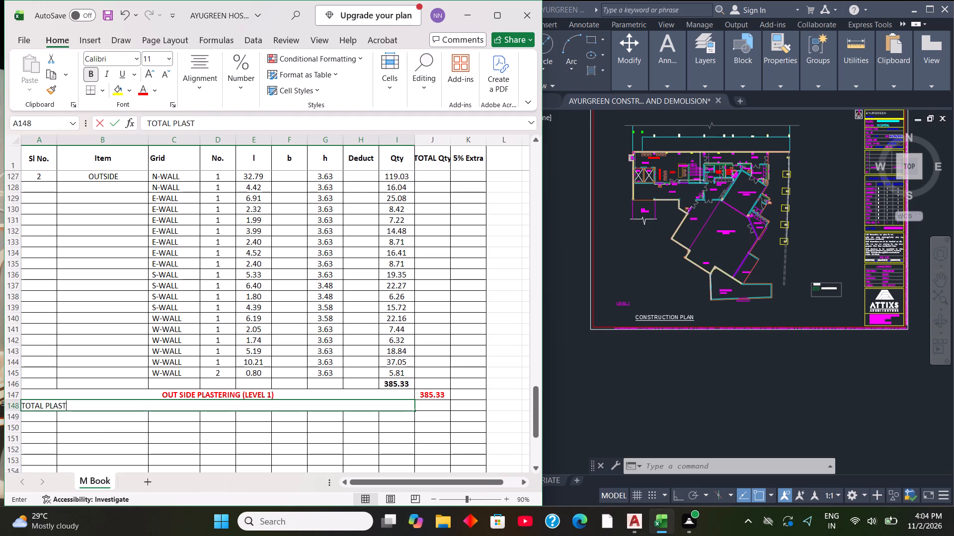
pyautogui.press('e')
pyautogui.press('r')
pyautogui.write('ING')
pyautogui.press('space')
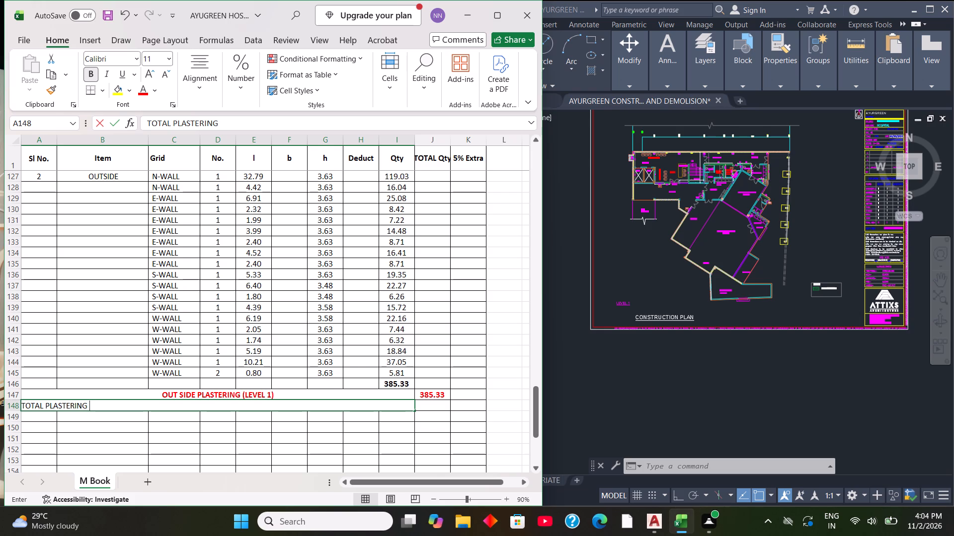
pyautogui.hotkey('shift', '(')
pyautogui.write('LEVE')
pyautogui.write('L 1')
pyautogui.write('(0')
pyautogui.press('BackSpace')
pyautogui.press('BackSpace')
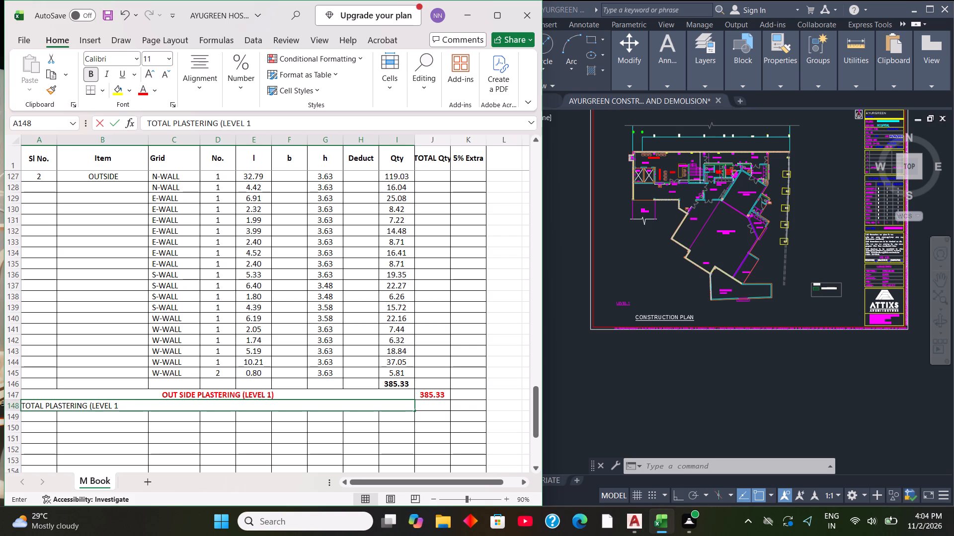
pyautogui.hotkey('shift', ')')
pyautogui.click(437, 408)
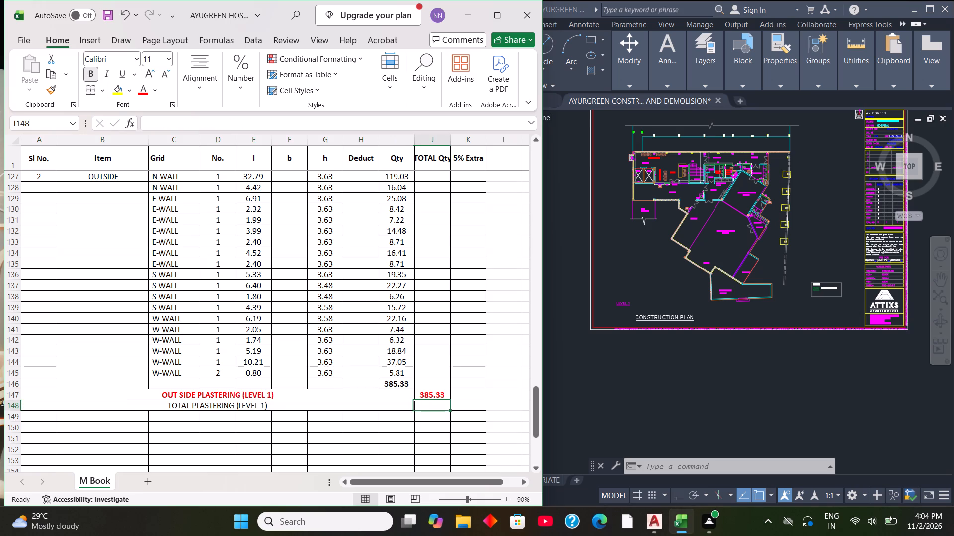
# Format the TOTAL PLASTERING (LEVEL 1) label in row 148 as bold red text.
pyautogui.click(278, 406)
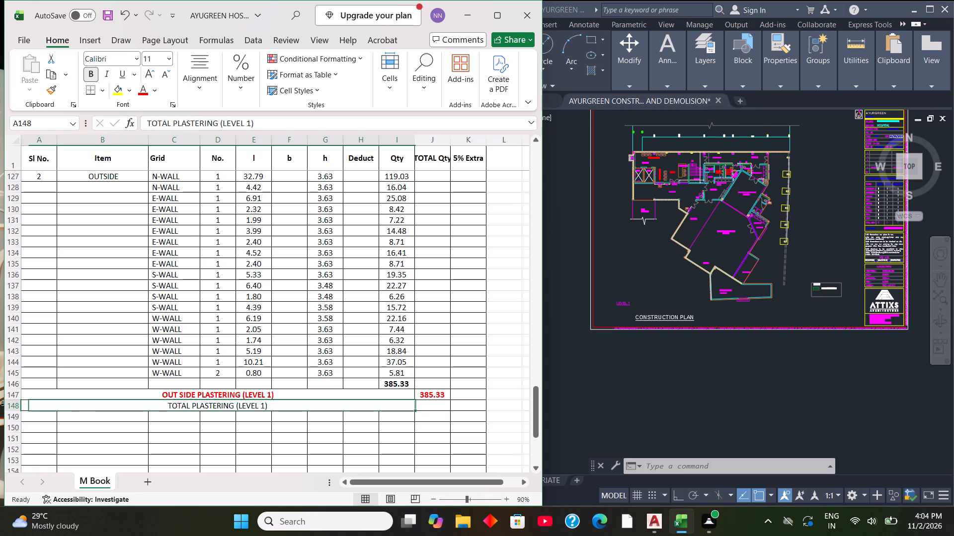
pyautogui.click(92, 70)
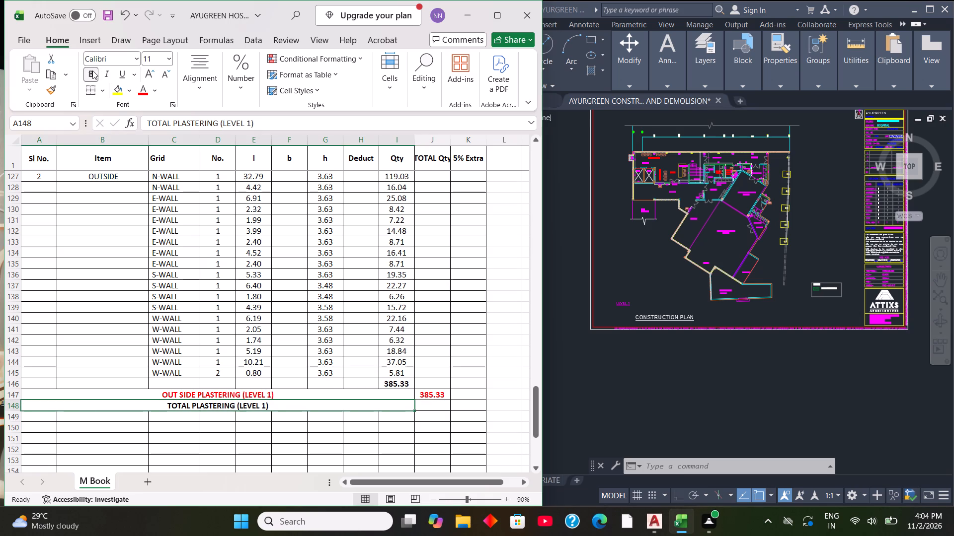
pyautogui.click(143, 87)
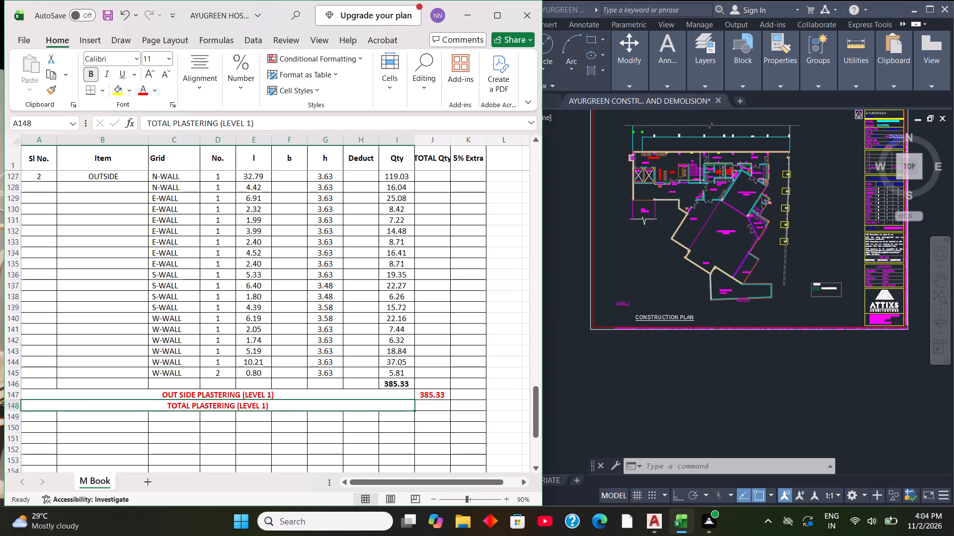
# Change the OUT SIDE PLASTERING (LEVEL 1) label in row 147 to the automatic black font colour, in bold.
pyautogui.click(260, 394)
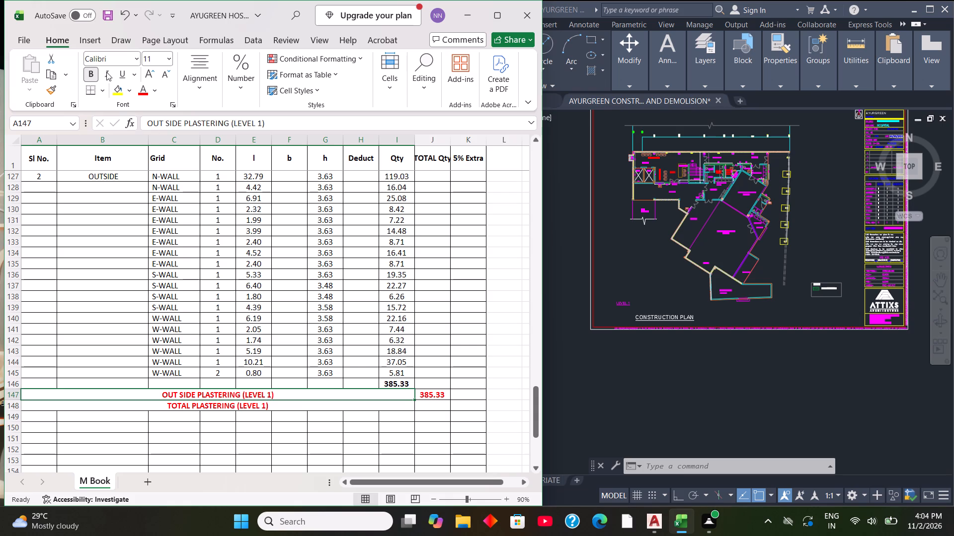
pyautogui.click(89, 73)
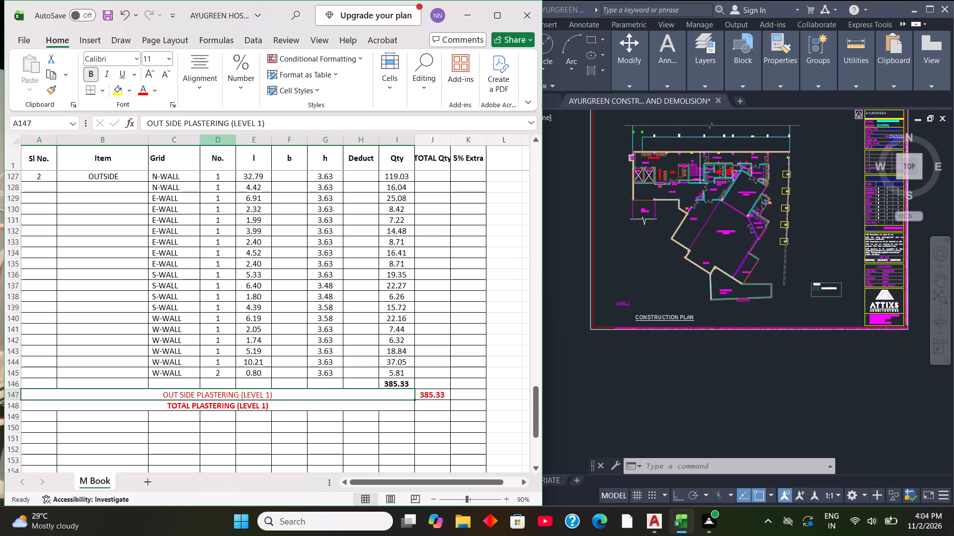
pyautogui.click(157, 91)
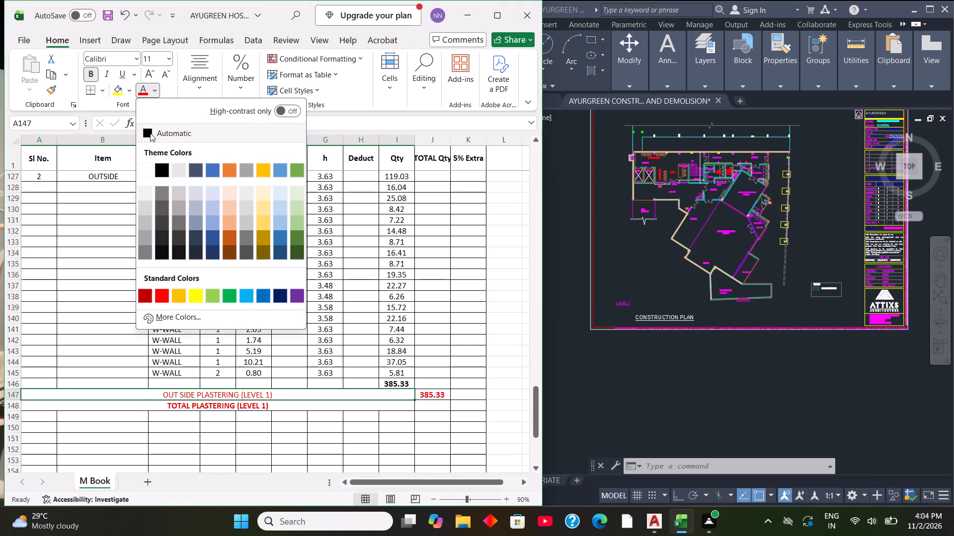
pyautogui.click(150, 129)
pyautogui.click(86, 72)
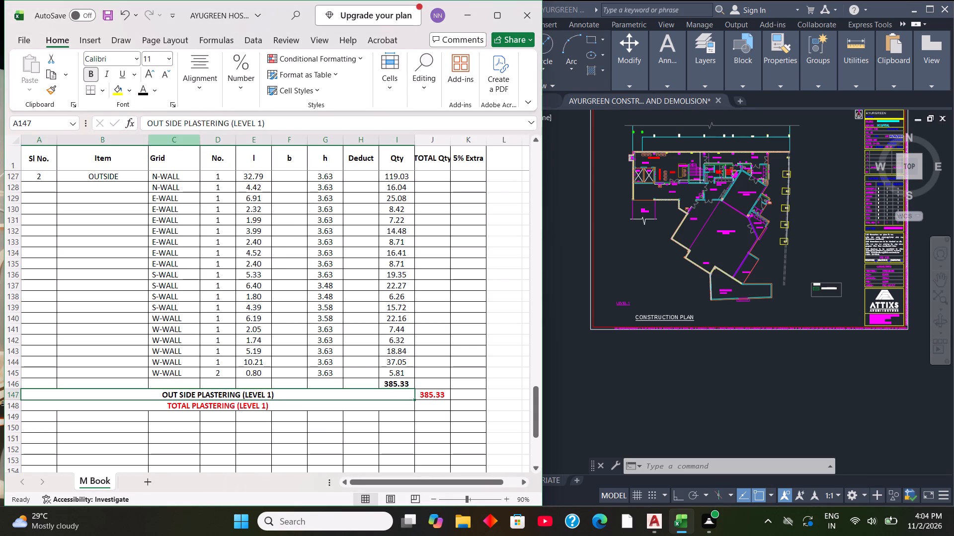
# Change the TOTAL INSIDE PLASTERING (LEVEL 1) label in row 126 to the automatic black font colour.
pyautogui.scroll(2, 400, 415)
pyautogui.scroll(2, 321, 272)
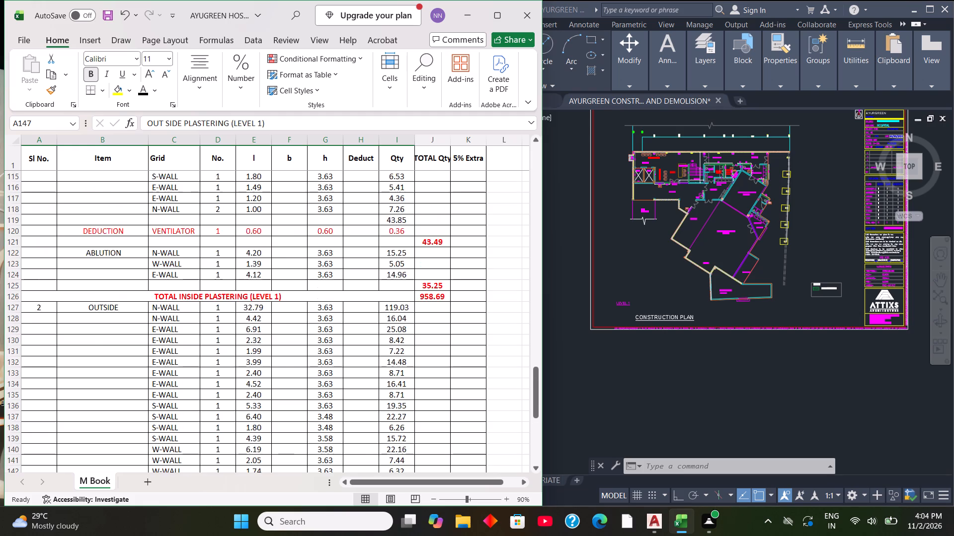
pyautogui.scroll(1, 318, 263)
pyautogui.click(266, 331)
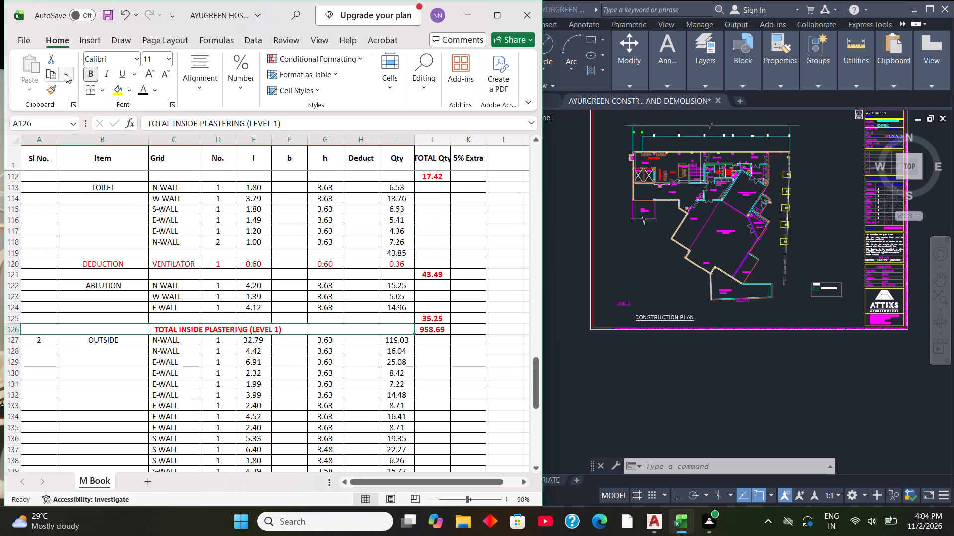
pyautogui.click(145, 91)
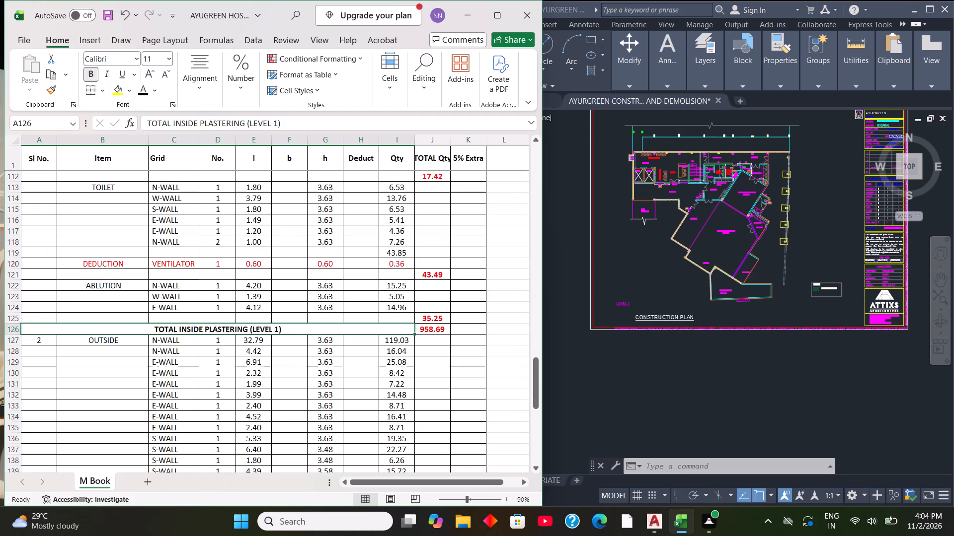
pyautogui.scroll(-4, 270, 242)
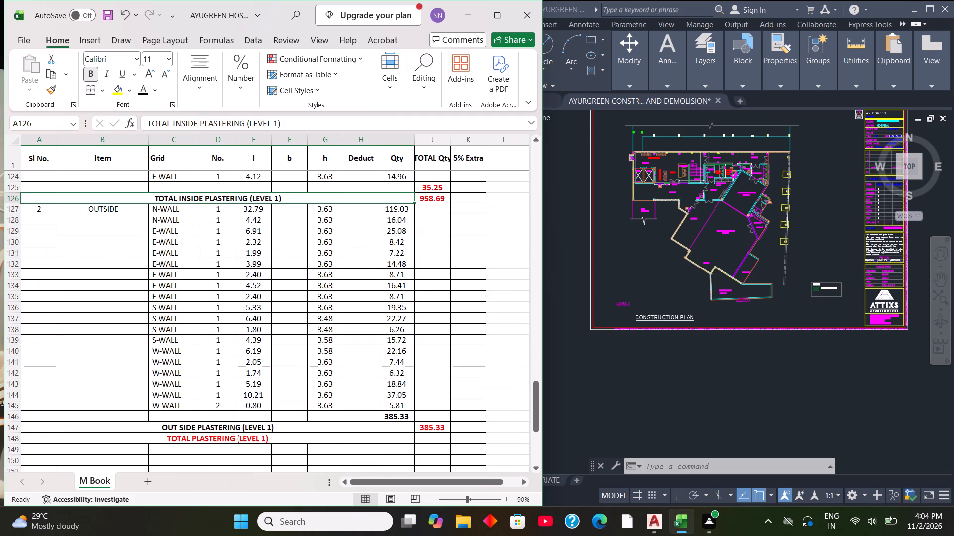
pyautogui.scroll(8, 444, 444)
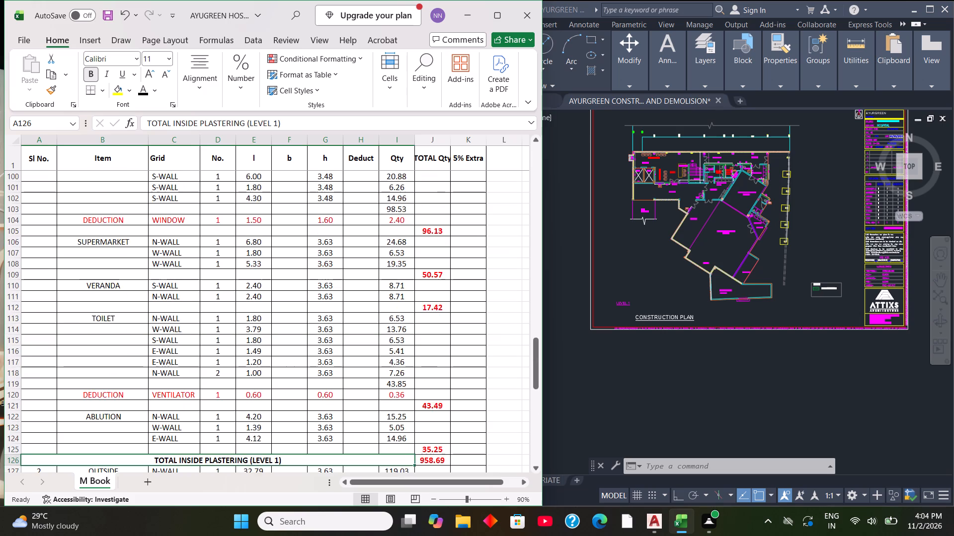
# Change the OUT SIDE PLASTERING (LEVEL 1) quantity in cell J147 to the automatic black font colour.
pyautogui.scroll(-10, 452, 415)
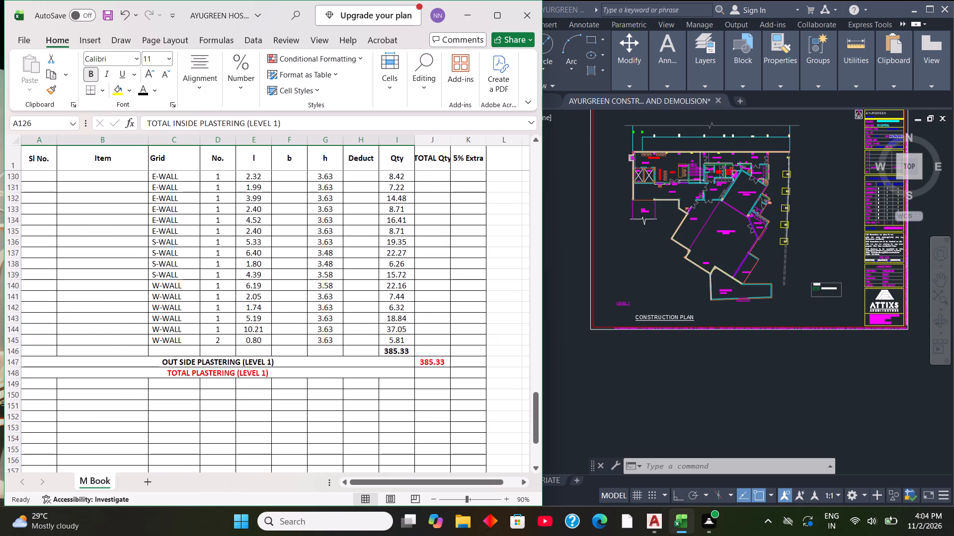
pyautogui.click(438, 375)
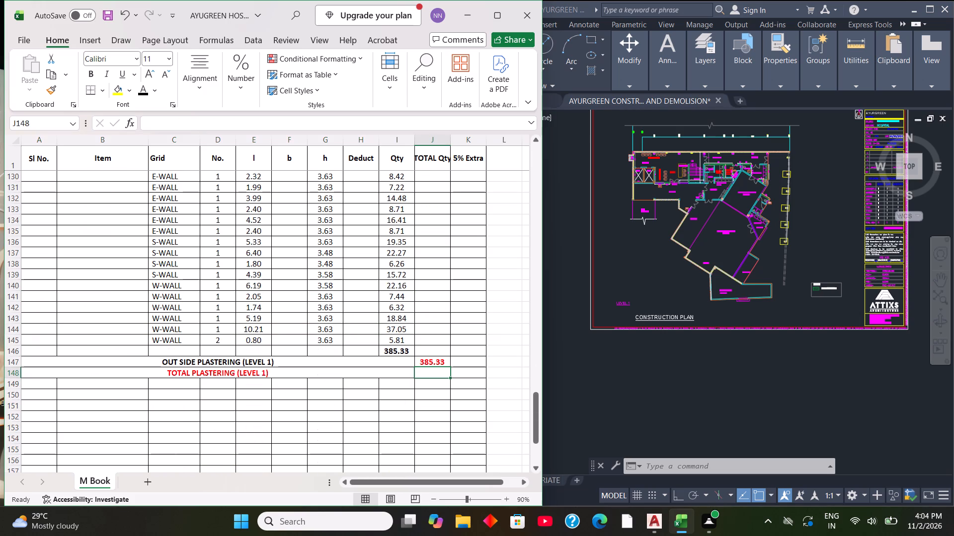
pyautogui.click(434, 363)
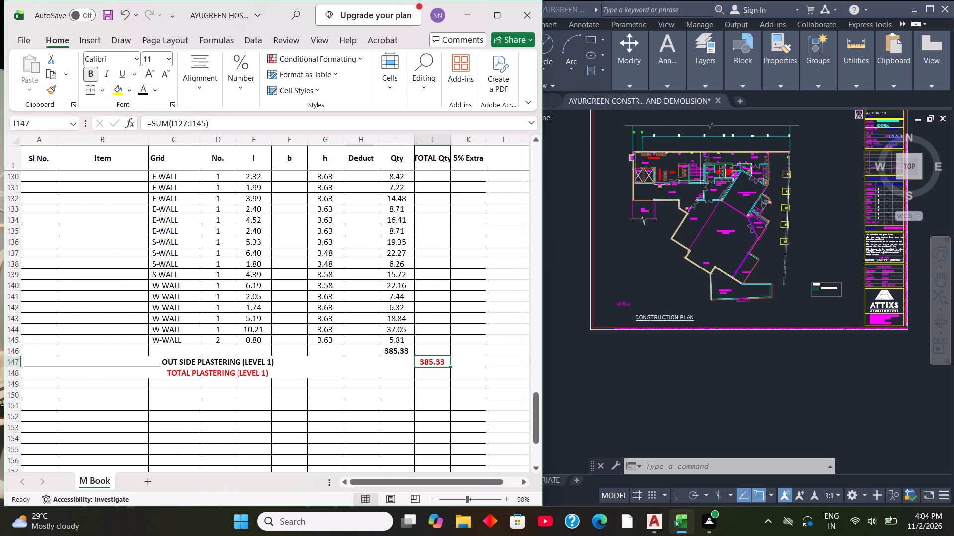
pyautogui.click(147, 90)
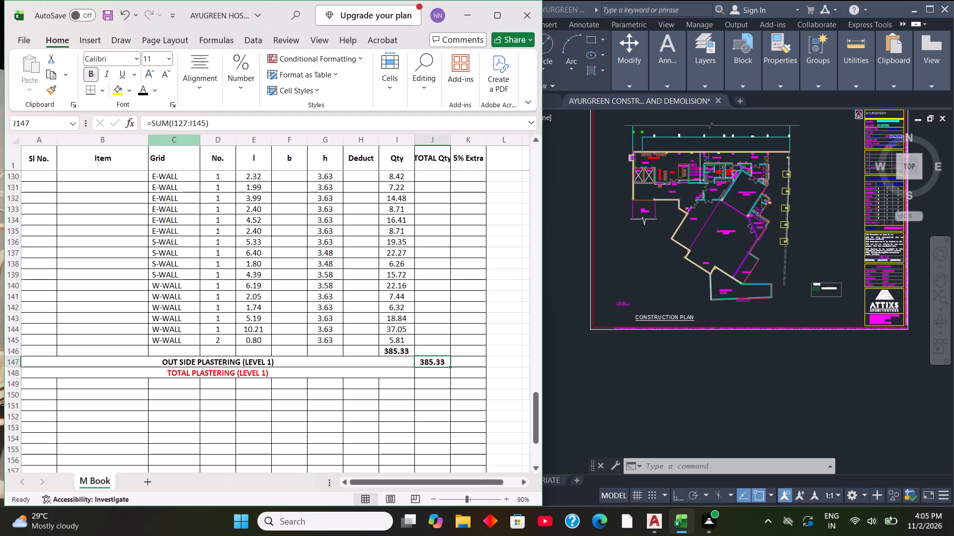
# Enter the formula =(J147+J126) in cell J148 to add the outside and inside plastering quantities.
pyautogui.click(425, 374)
pyautogui.press('=')
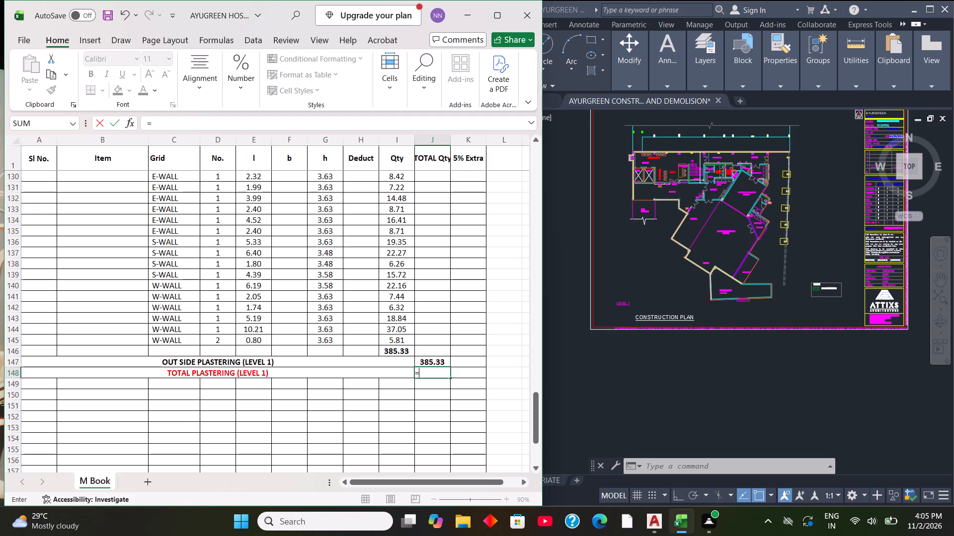
pyautogui.hotkey('shift', '(')
pyautogui.click(443, 364)
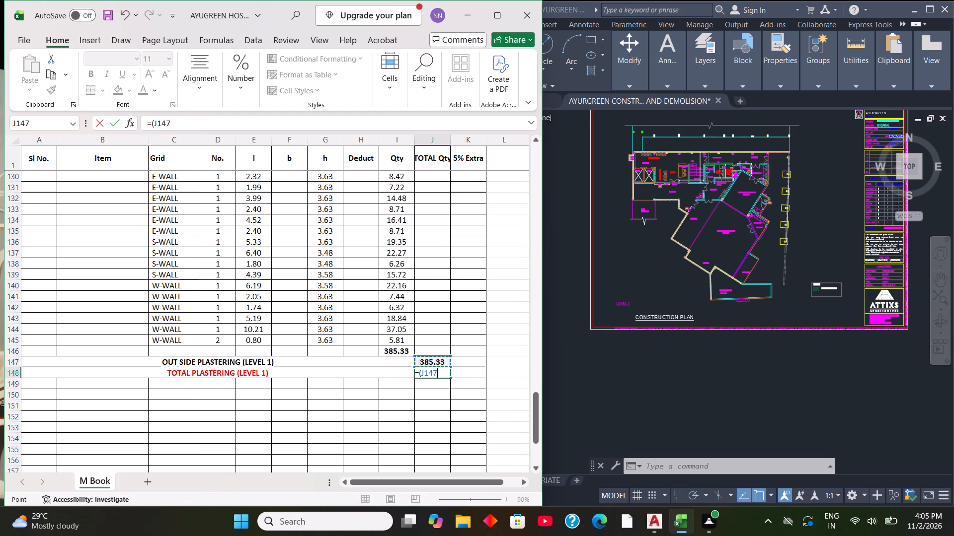
pyautogui.press('+')
pyautogui.scroll(3, 411, 185)
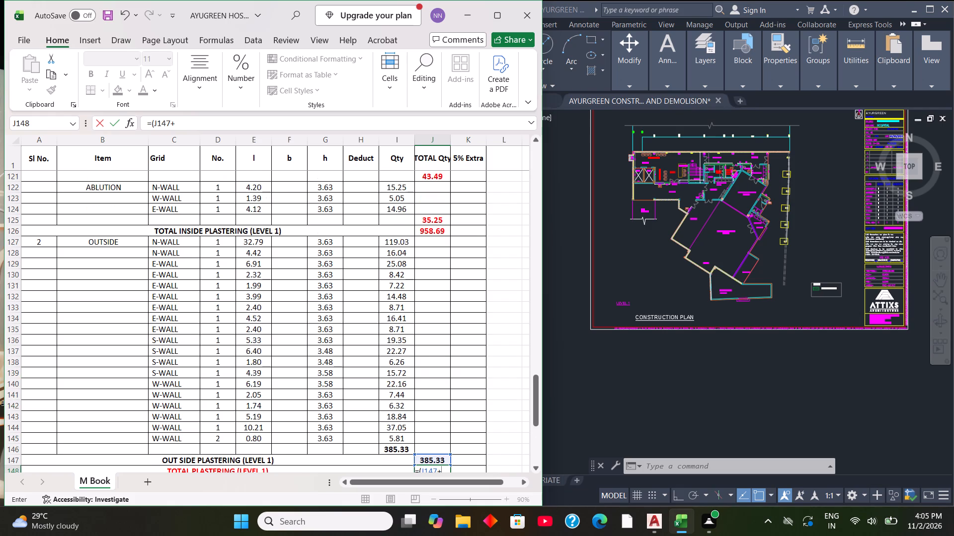
pyautogui.click(436, 232)
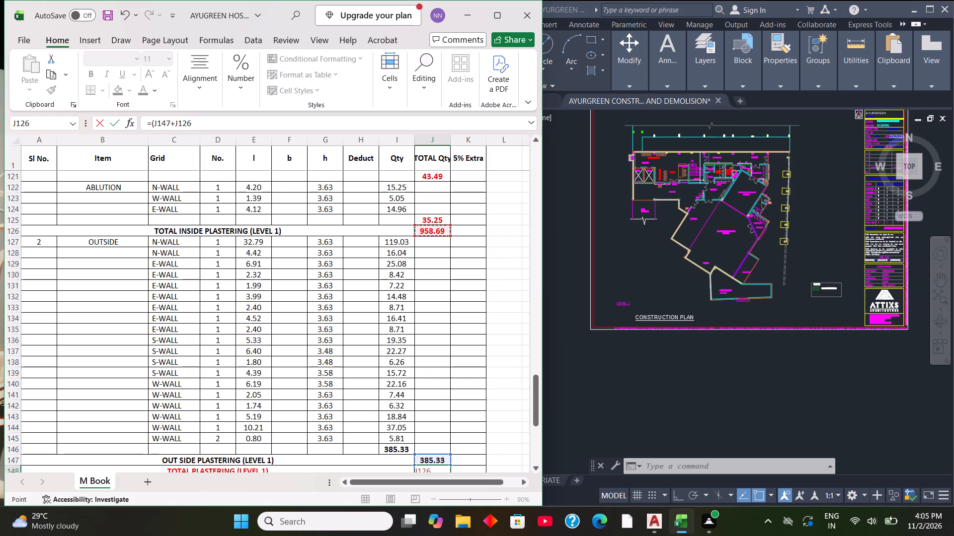
pyautogui.hotkey('shift', ')')
pyautogui.press('Return')
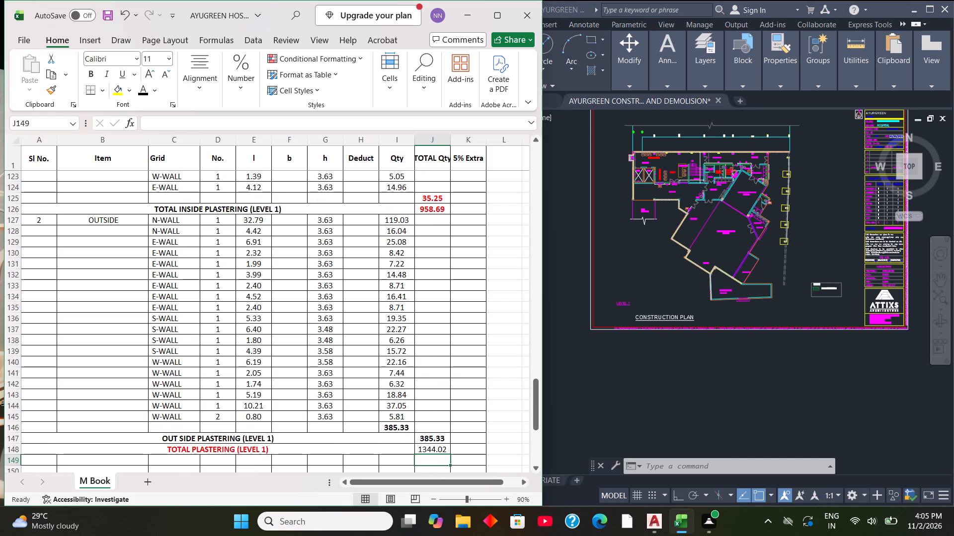
# Format the total plastering quantity in cell J148 as bold red text.
pyautogui.click(431, 448)
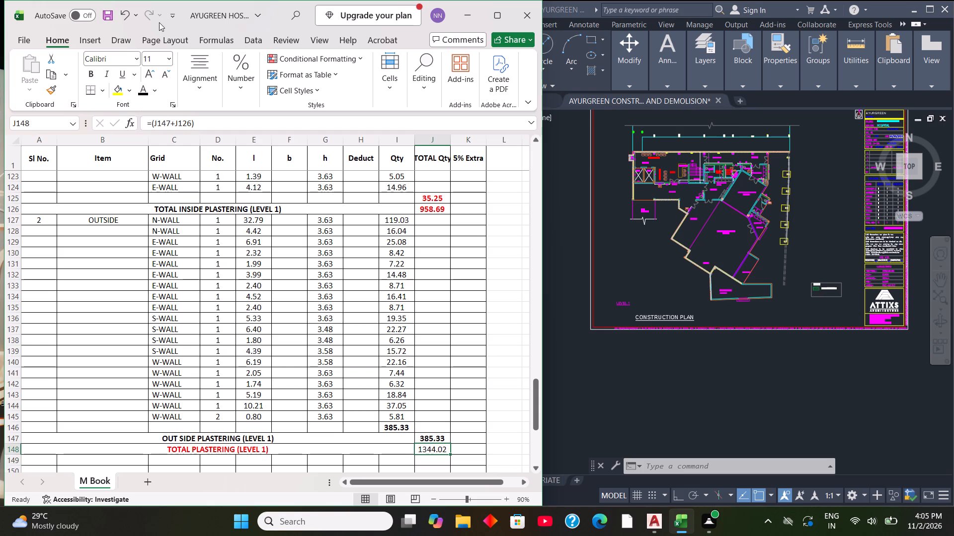
pyautogui.click(145, 92)
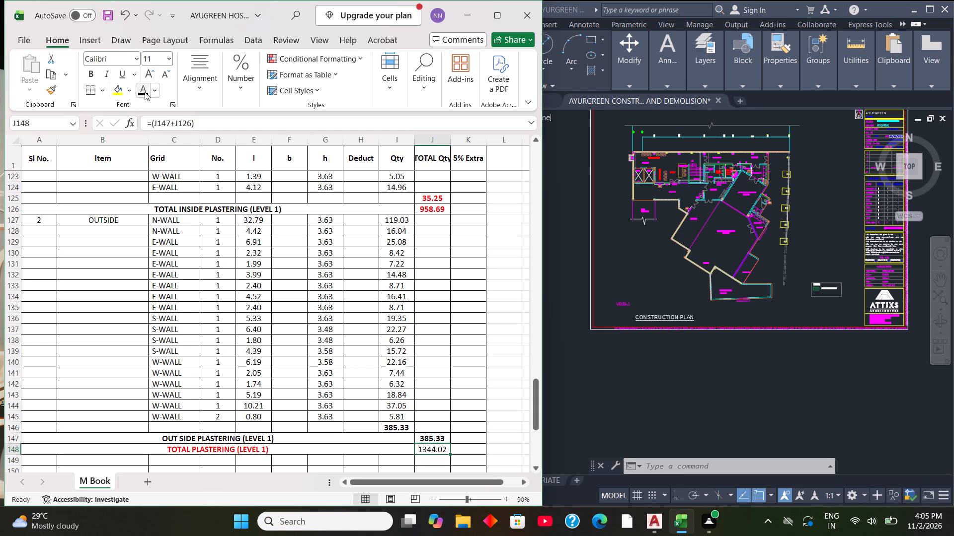
pyautogui.click(150, 92)
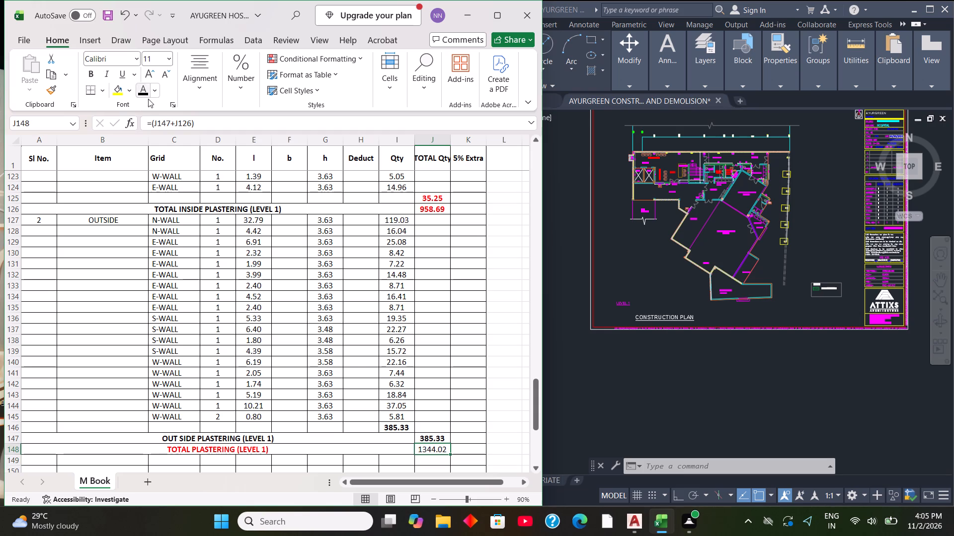
pyautogui.click(158, 90)
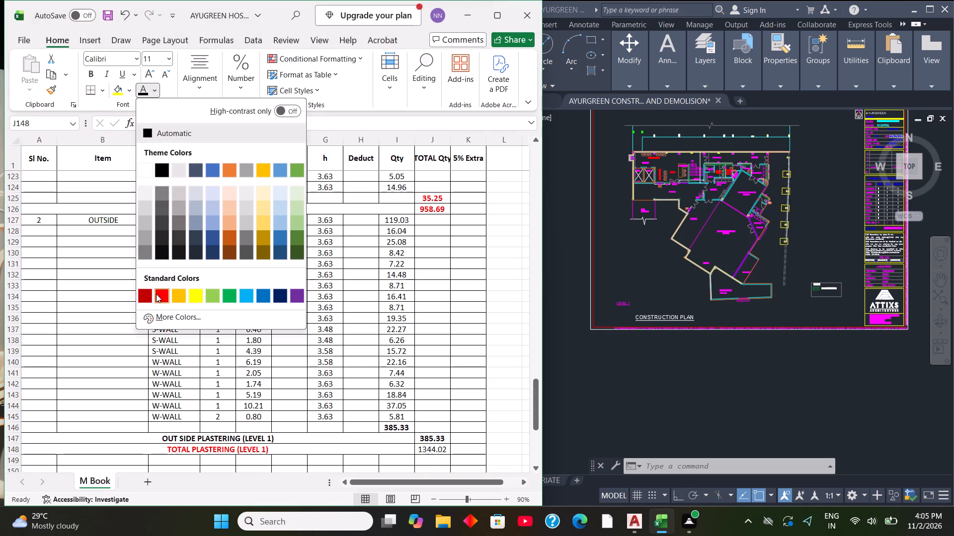
pyautogui.click(159, 300)
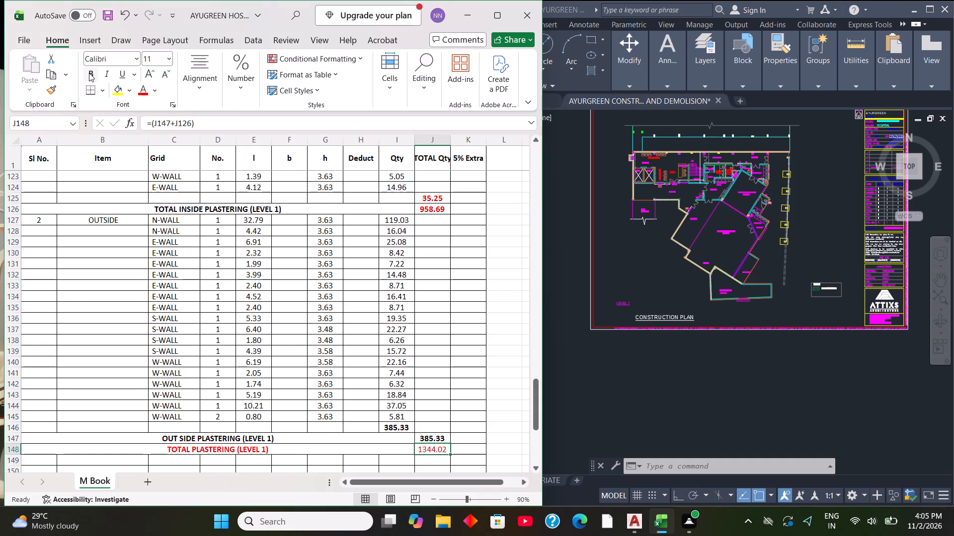
pyautogui.click(89, 73)
pyautogui.click(471, 306)
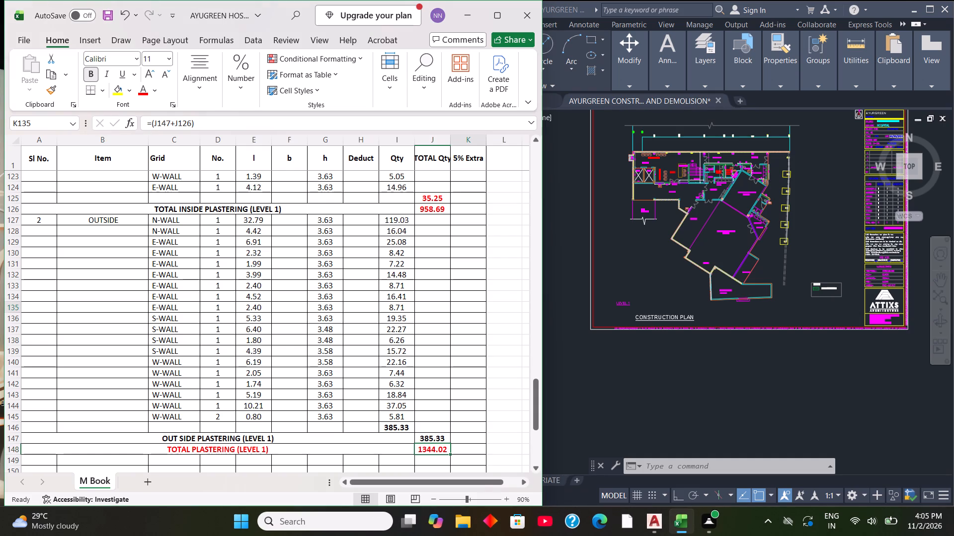
pyautogui.click(481, 361)
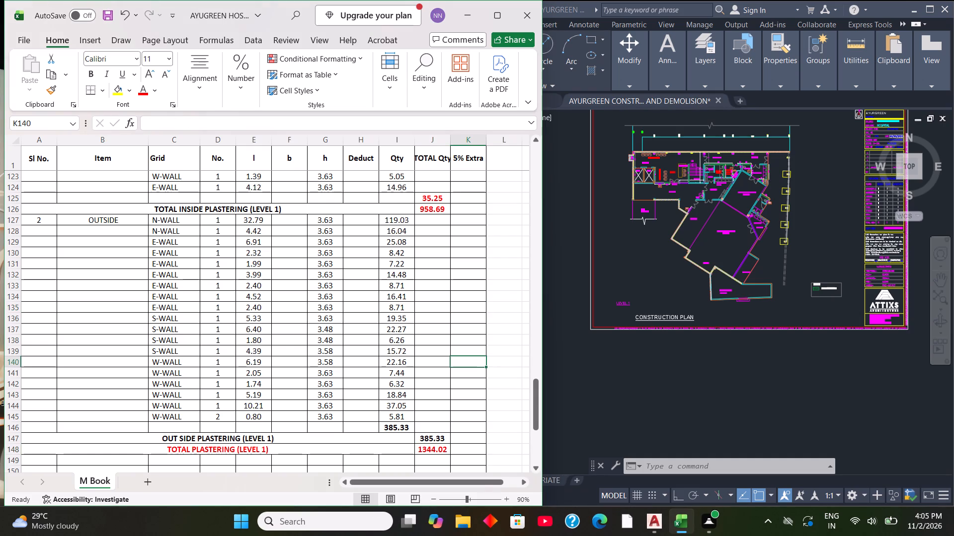
# Clear the leftover contents of rows 165 and 166 from the Sl No. column through the TOTAL Qty column.
pyautogui.scroll(-9, 456, 363)
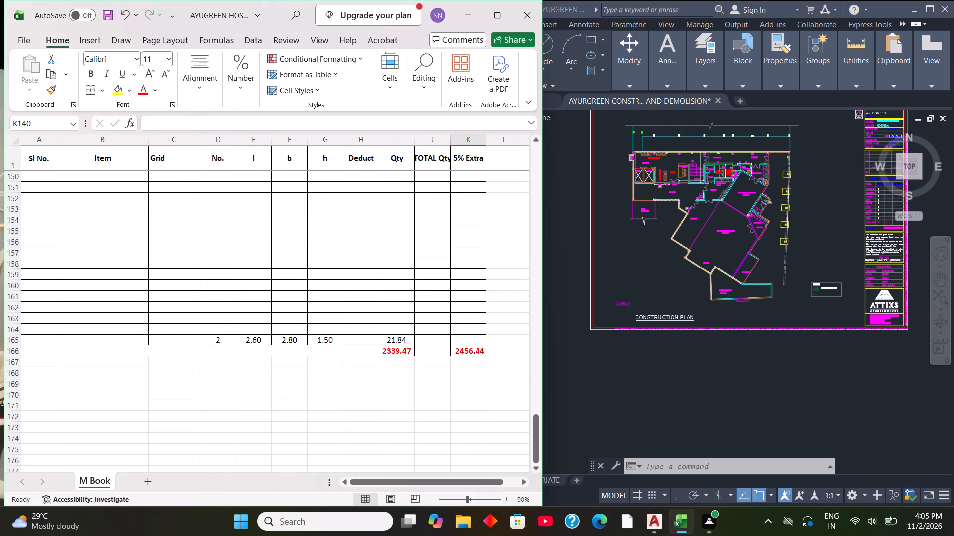
pyautogui.moveTo(173, 335); pyautogui.dragTo(415, 348)
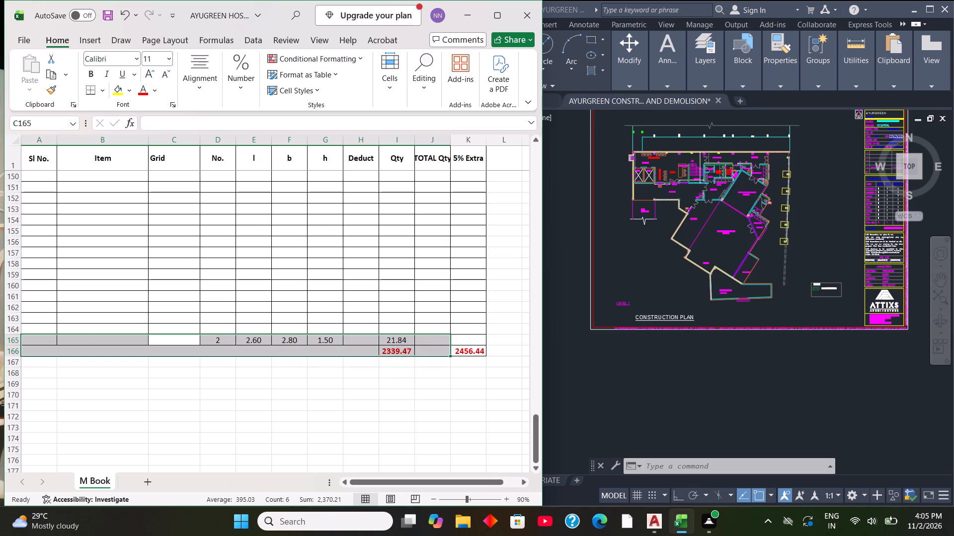
pyautogui.press('Delete')
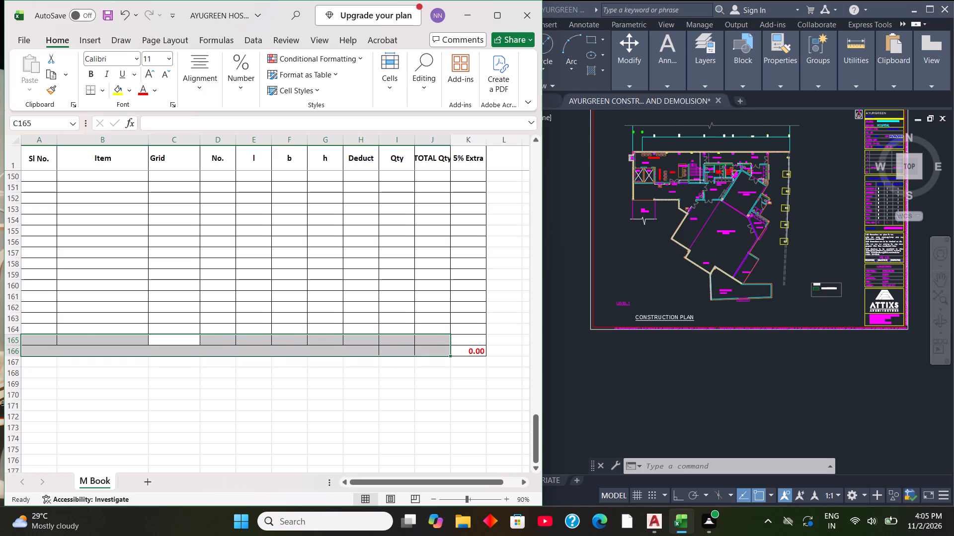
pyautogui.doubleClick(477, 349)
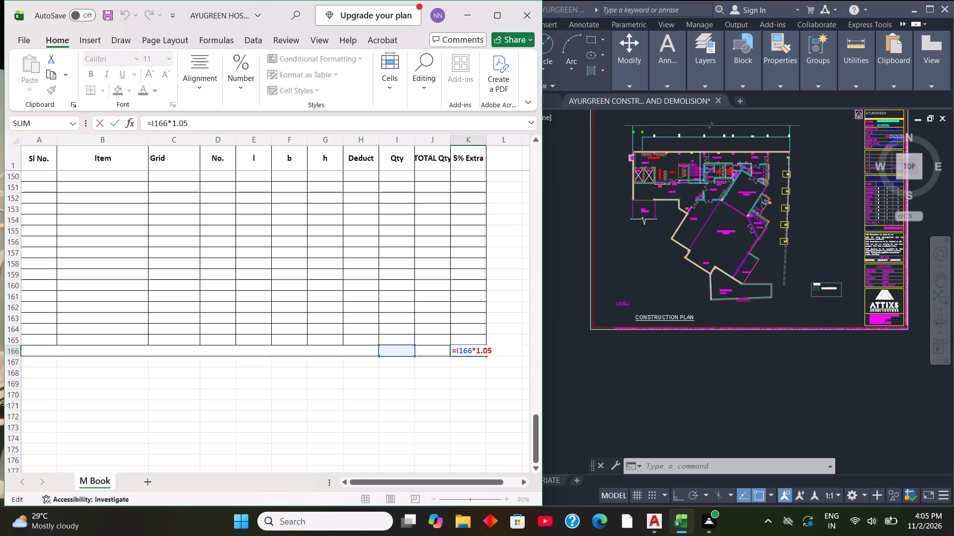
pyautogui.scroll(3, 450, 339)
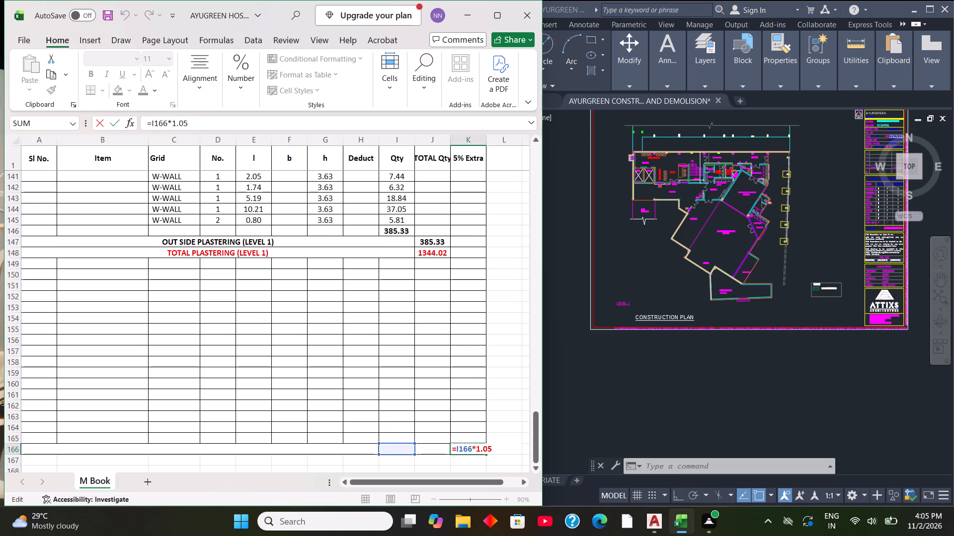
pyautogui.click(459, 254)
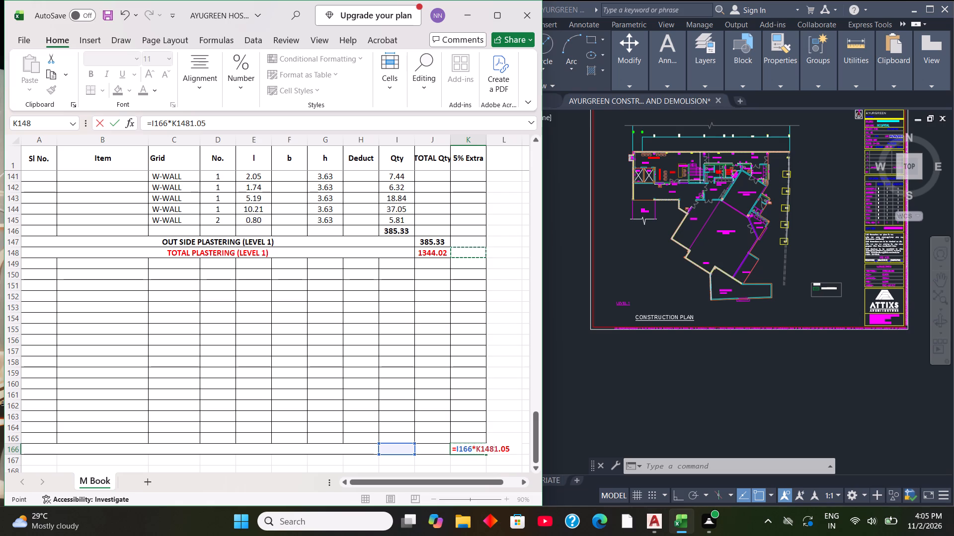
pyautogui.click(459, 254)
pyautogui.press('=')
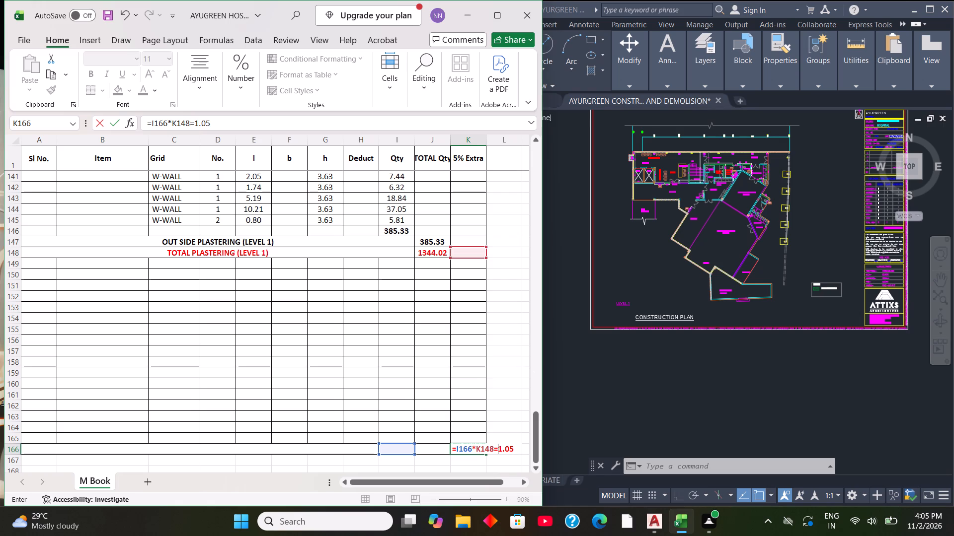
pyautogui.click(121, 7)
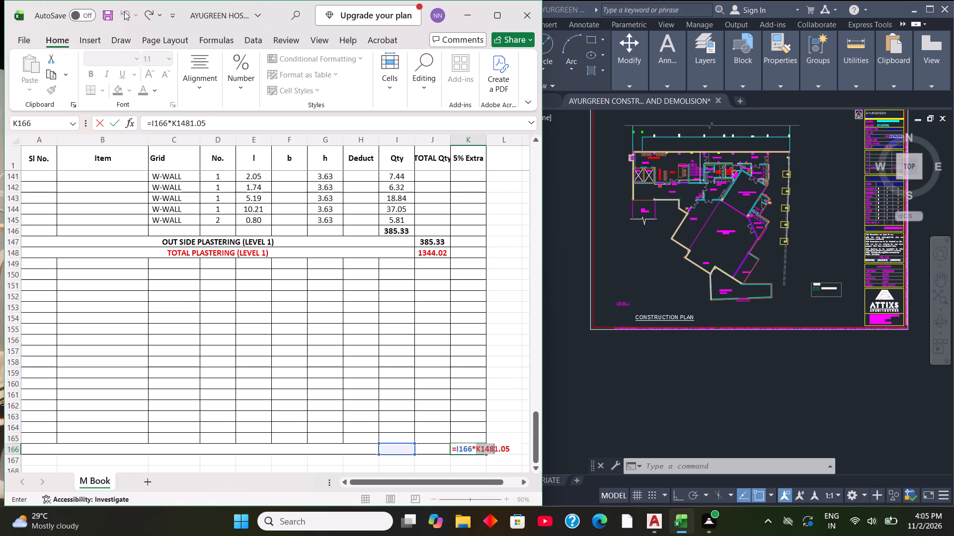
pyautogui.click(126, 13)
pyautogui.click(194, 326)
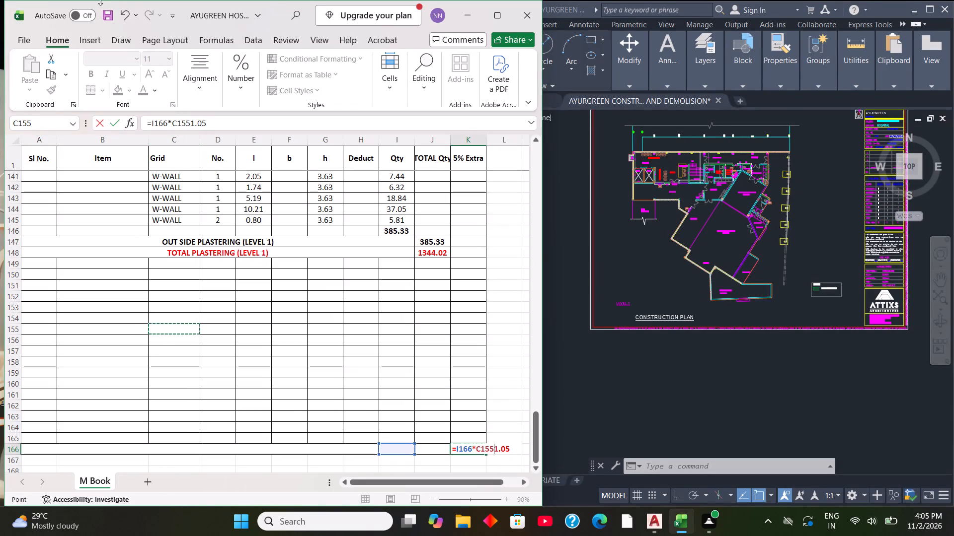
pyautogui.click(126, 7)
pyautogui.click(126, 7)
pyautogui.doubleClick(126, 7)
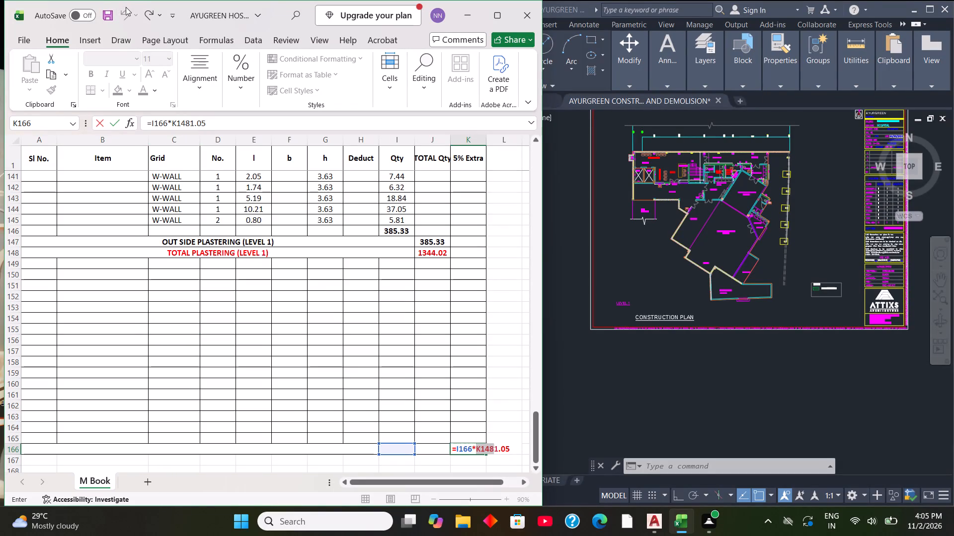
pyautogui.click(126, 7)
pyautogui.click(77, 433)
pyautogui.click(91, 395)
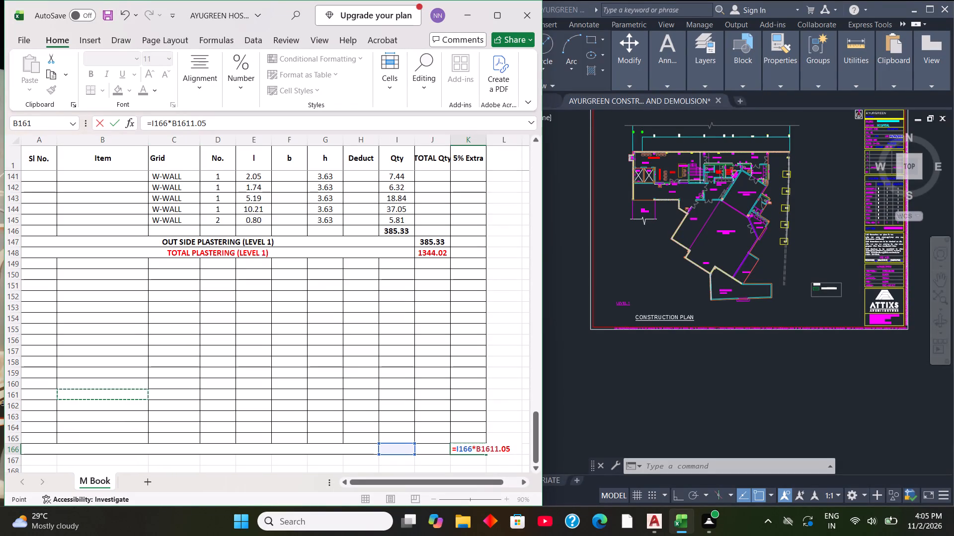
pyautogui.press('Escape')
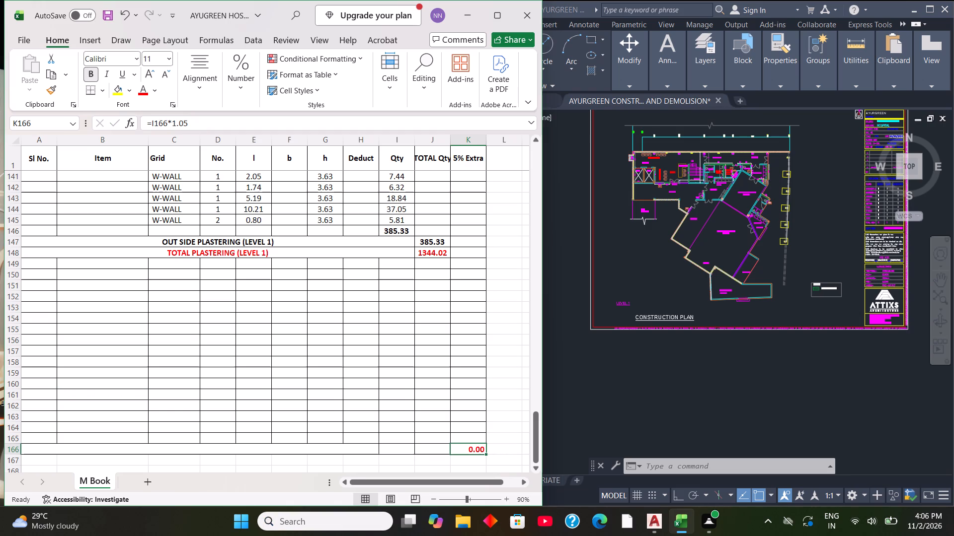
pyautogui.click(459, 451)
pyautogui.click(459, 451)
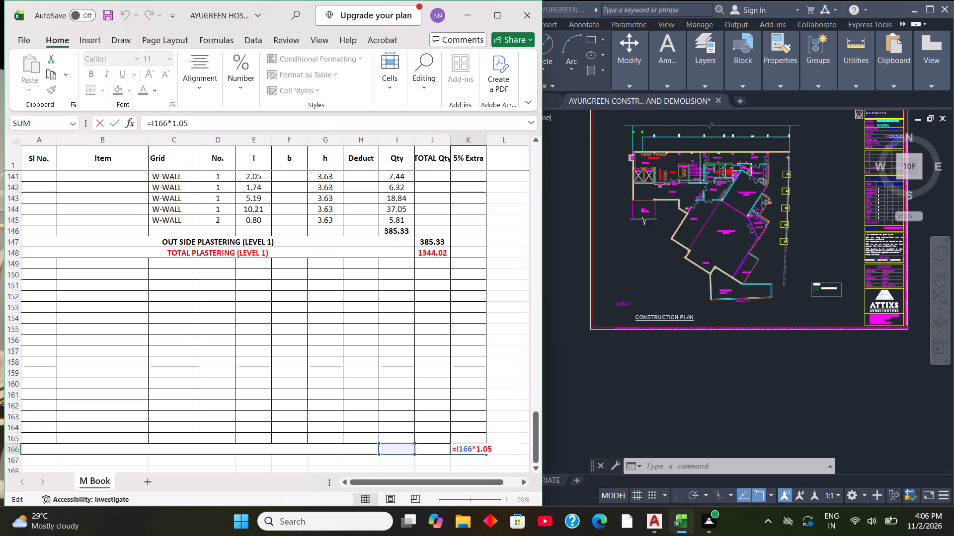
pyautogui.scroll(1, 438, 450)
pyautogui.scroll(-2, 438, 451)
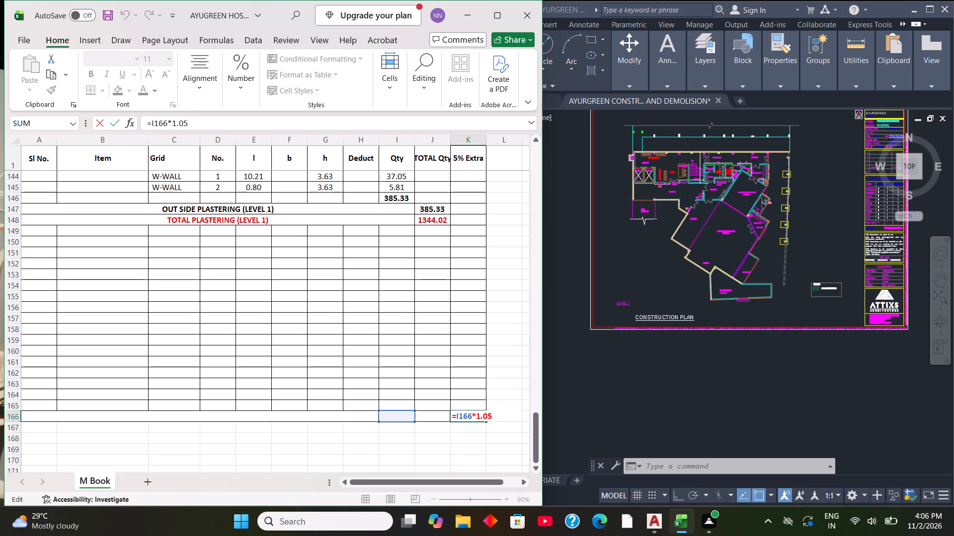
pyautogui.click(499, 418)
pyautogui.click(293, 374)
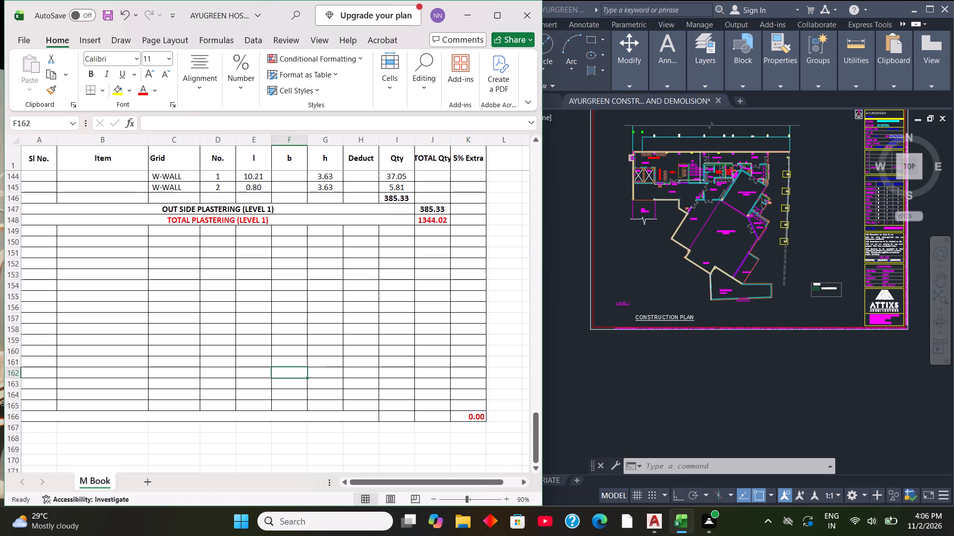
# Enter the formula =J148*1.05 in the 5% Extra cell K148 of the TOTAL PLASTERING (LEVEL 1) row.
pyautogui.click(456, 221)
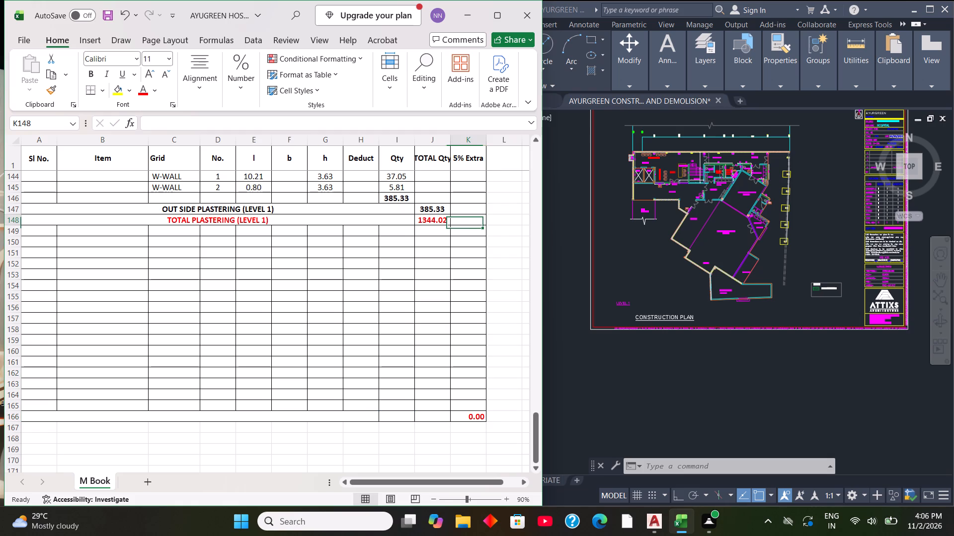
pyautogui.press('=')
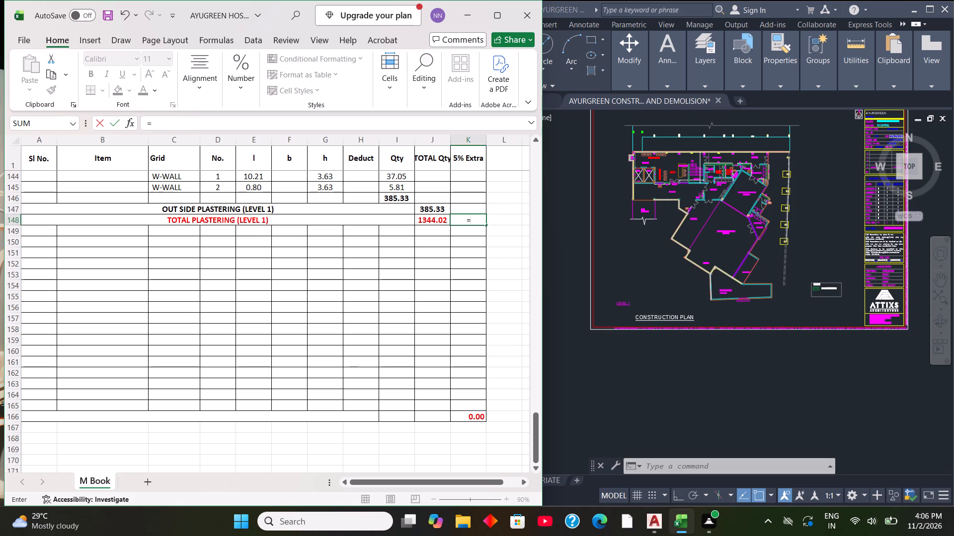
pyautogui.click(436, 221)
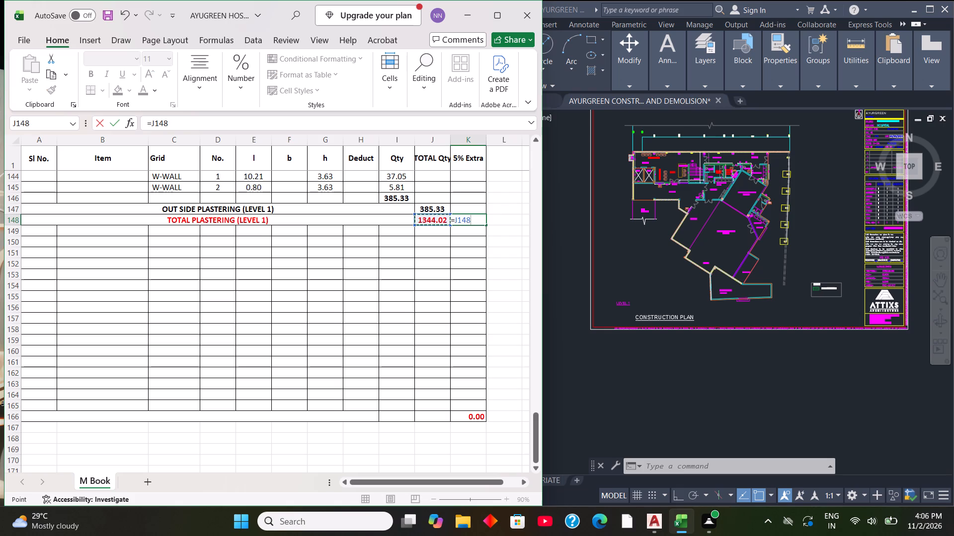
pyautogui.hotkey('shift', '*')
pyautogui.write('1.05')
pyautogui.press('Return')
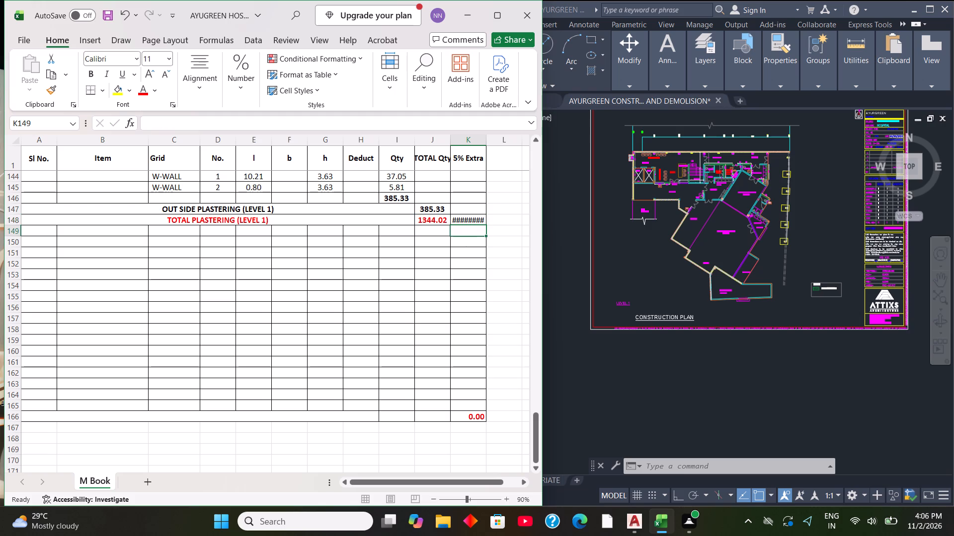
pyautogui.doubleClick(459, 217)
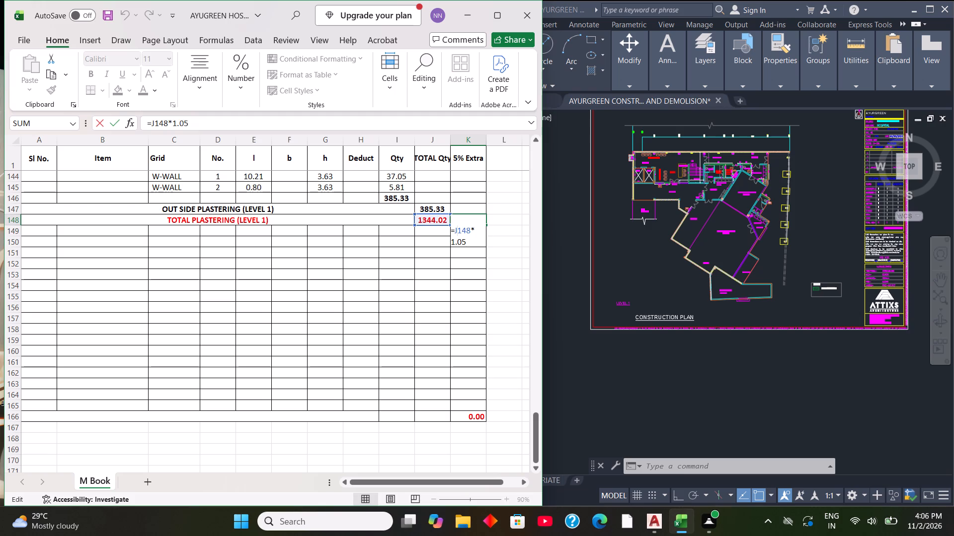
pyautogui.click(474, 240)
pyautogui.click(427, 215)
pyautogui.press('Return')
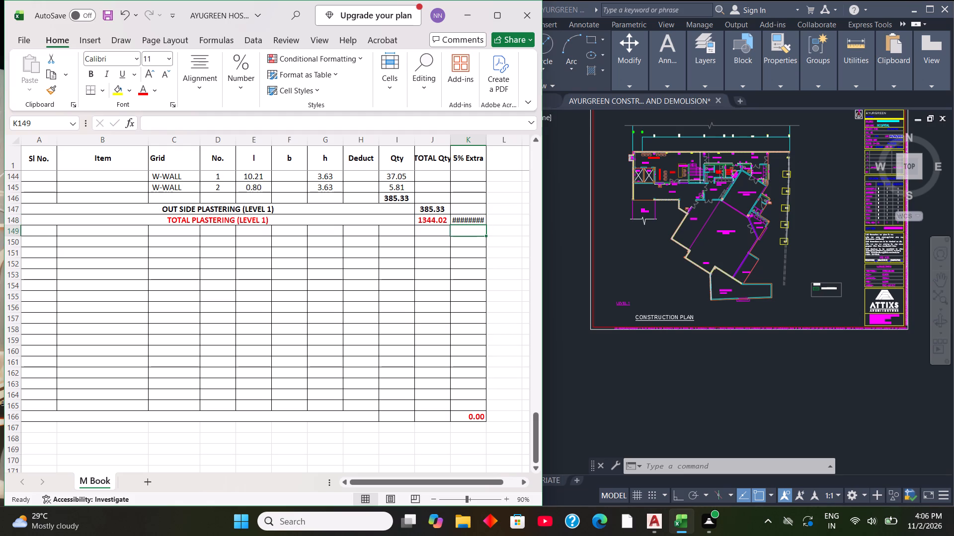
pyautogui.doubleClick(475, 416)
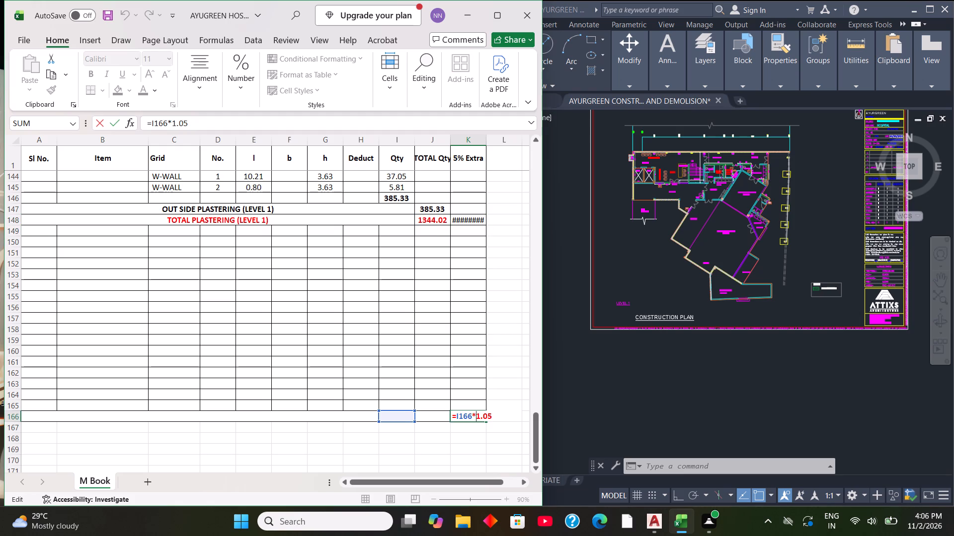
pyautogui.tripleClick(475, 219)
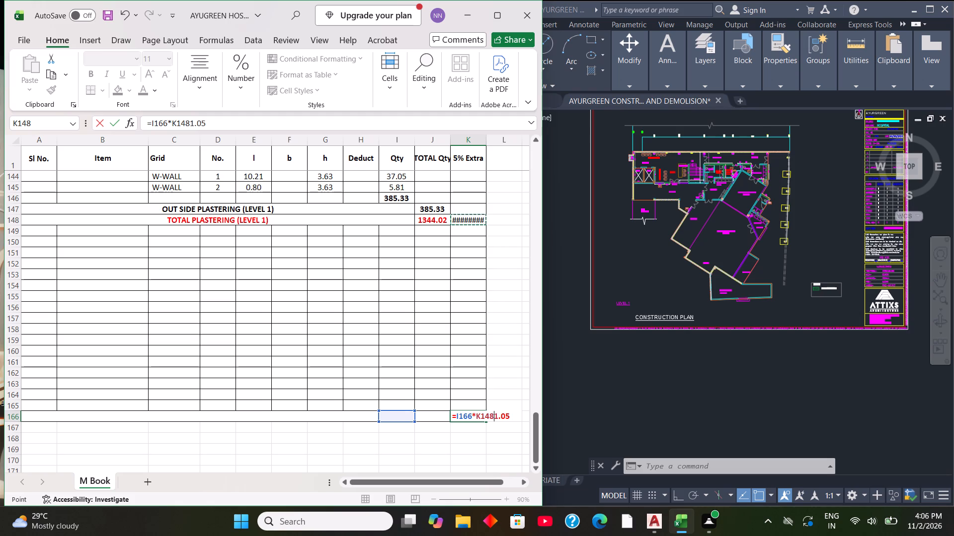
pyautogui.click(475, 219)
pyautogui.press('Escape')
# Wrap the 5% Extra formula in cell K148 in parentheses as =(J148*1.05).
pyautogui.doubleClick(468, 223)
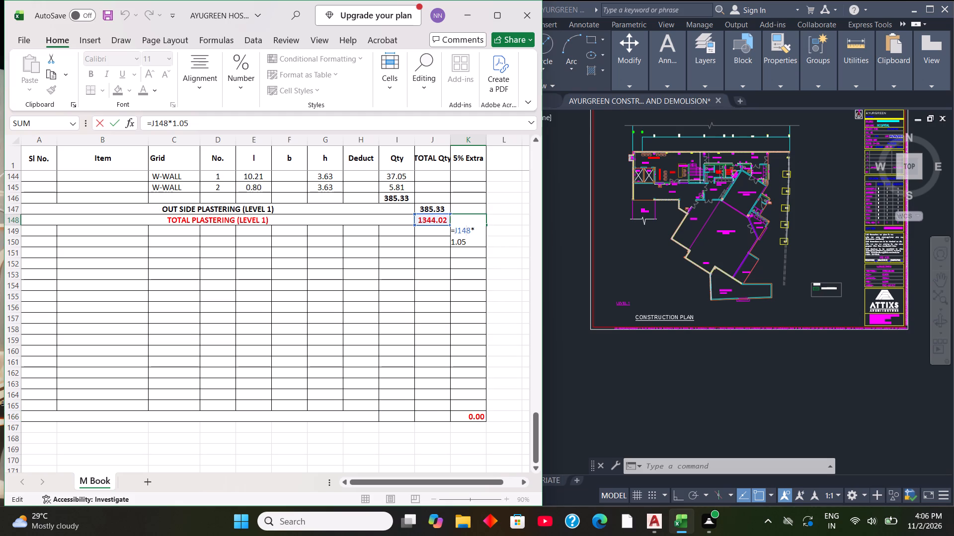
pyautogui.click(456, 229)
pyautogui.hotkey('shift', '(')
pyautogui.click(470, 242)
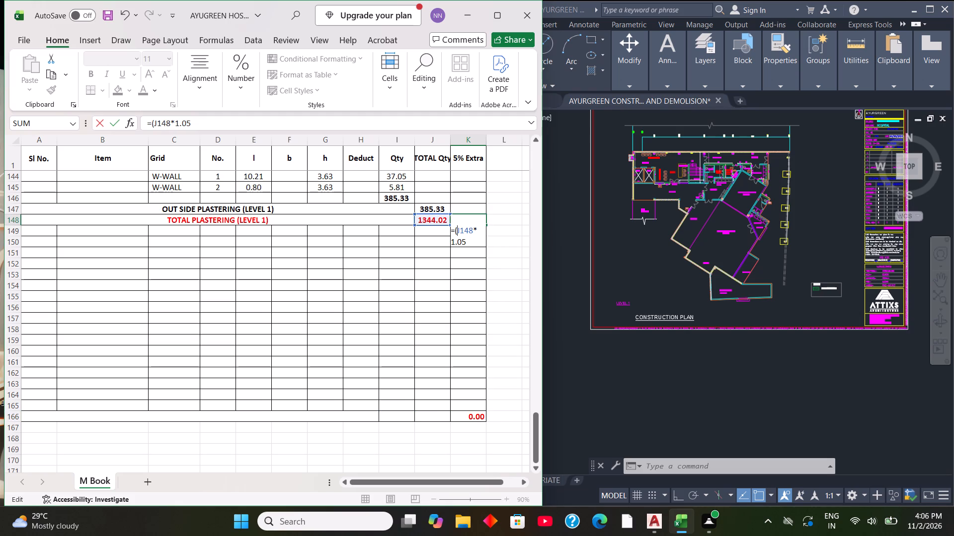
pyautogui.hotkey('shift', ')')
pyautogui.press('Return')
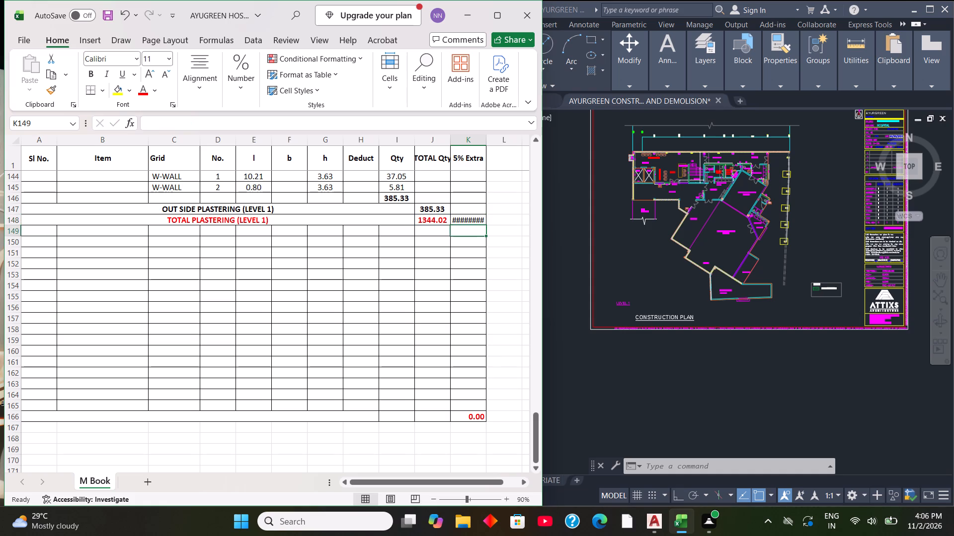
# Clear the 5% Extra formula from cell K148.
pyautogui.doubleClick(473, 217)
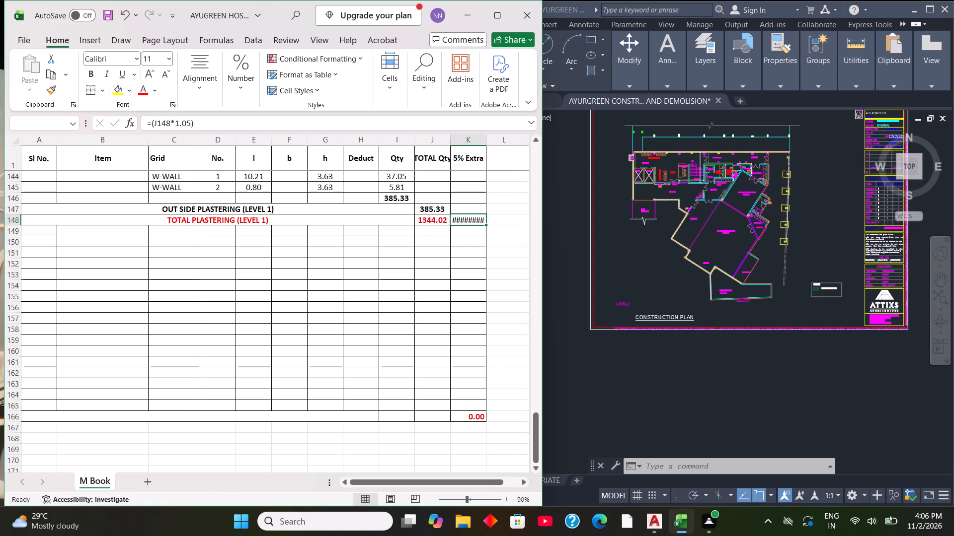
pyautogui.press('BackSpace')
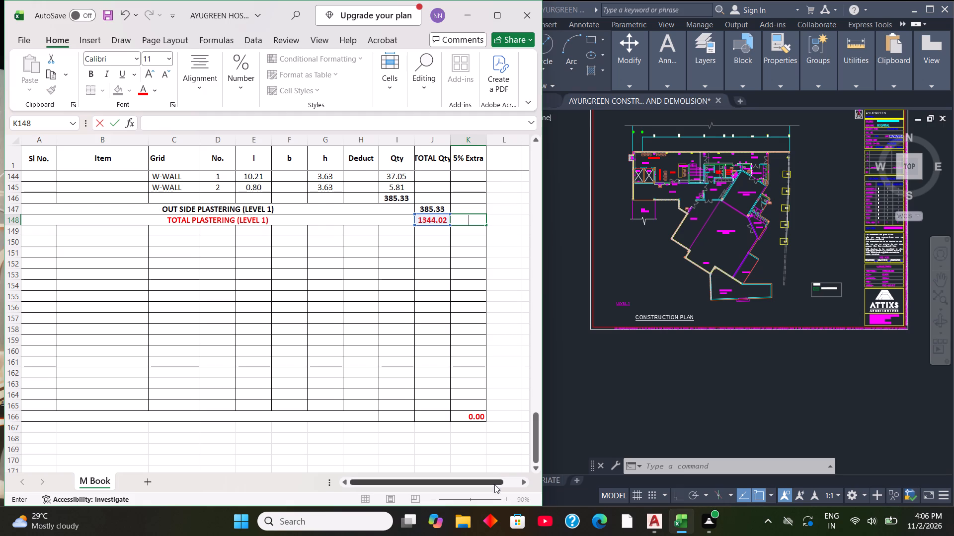
# Copy the red bold 5% Extra cell K166 into K148 and repoint its formula to J148 as =J148*1.05.
pyautogui.click(474, 418)
pyautogui.rightClick(474, 418)
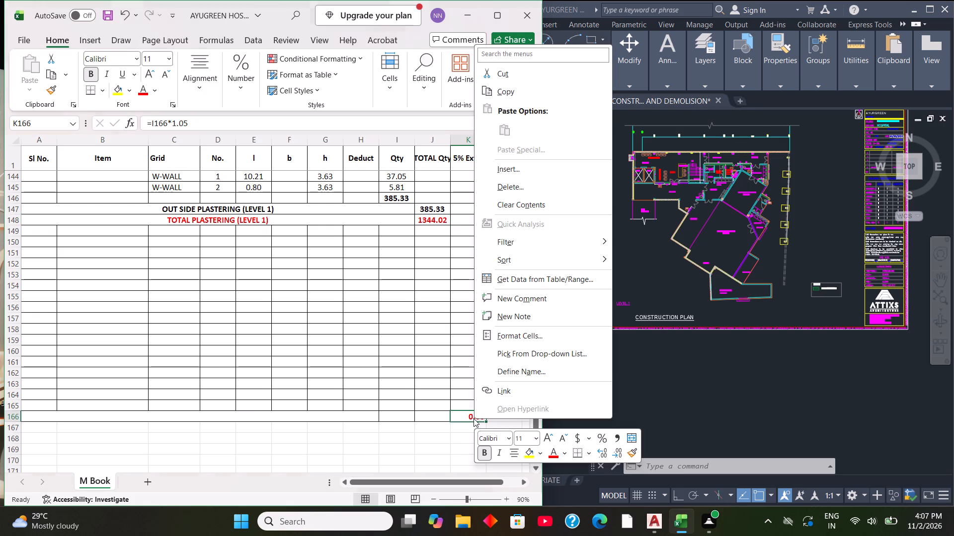
pyautogui.click(518, 92)
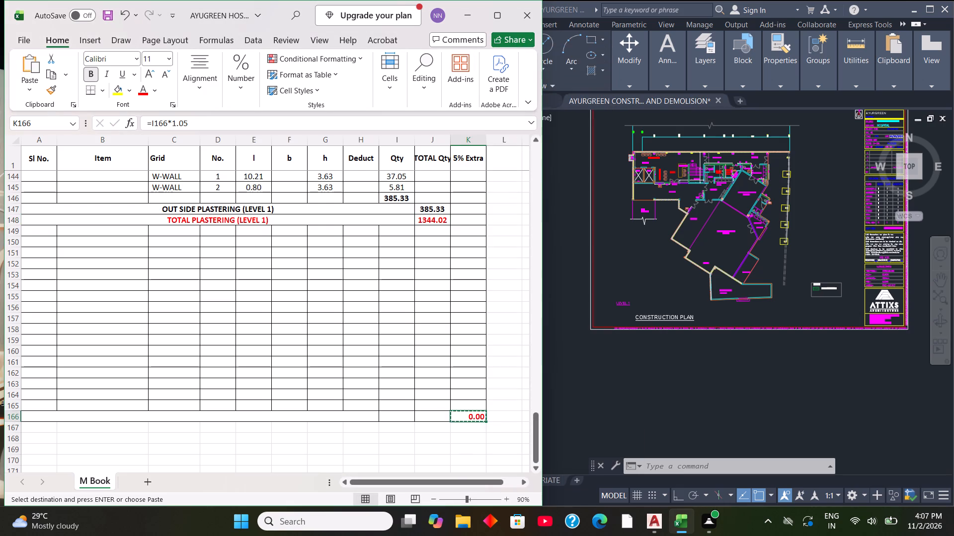
pyautogui.click(474, 217)
pyautogui.rightClick(474, 217)
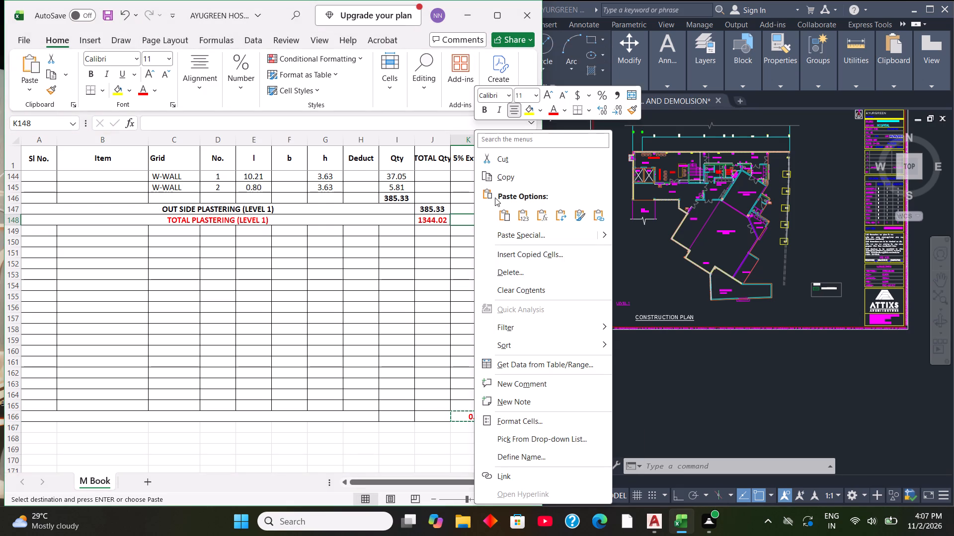
pyautogui.click(503, 219)
pyautogui.doubleClick(471, 218)
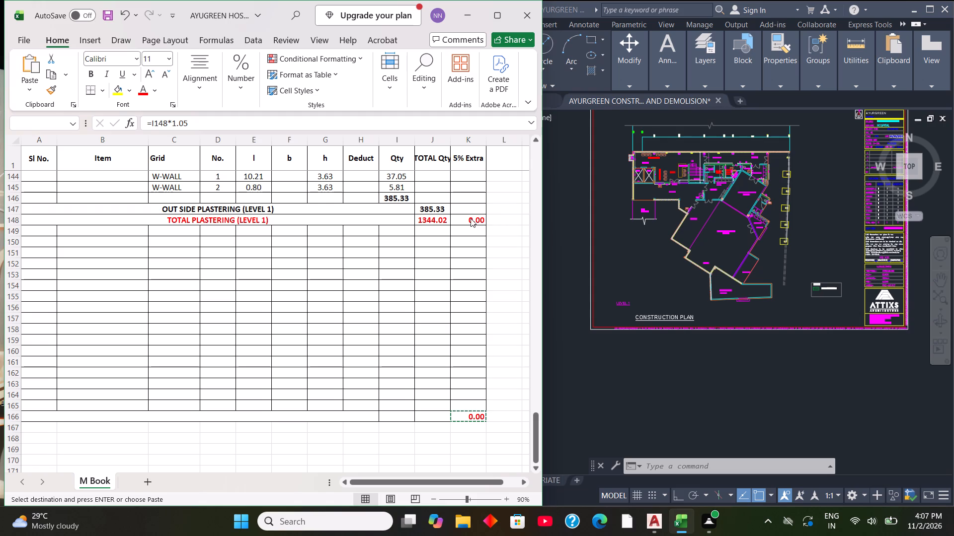
pyautogui.doubleClick(470, 216)
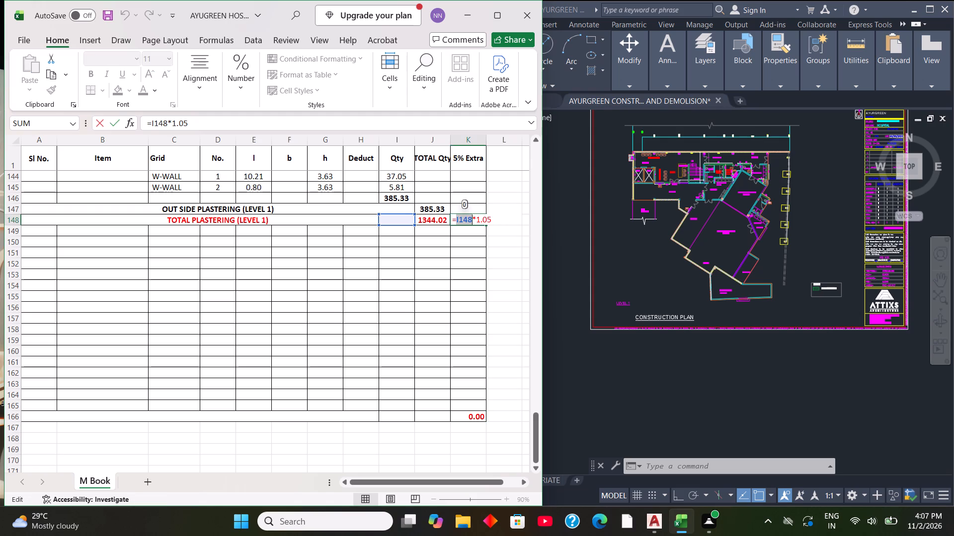
pyautogui.click(428, 218)
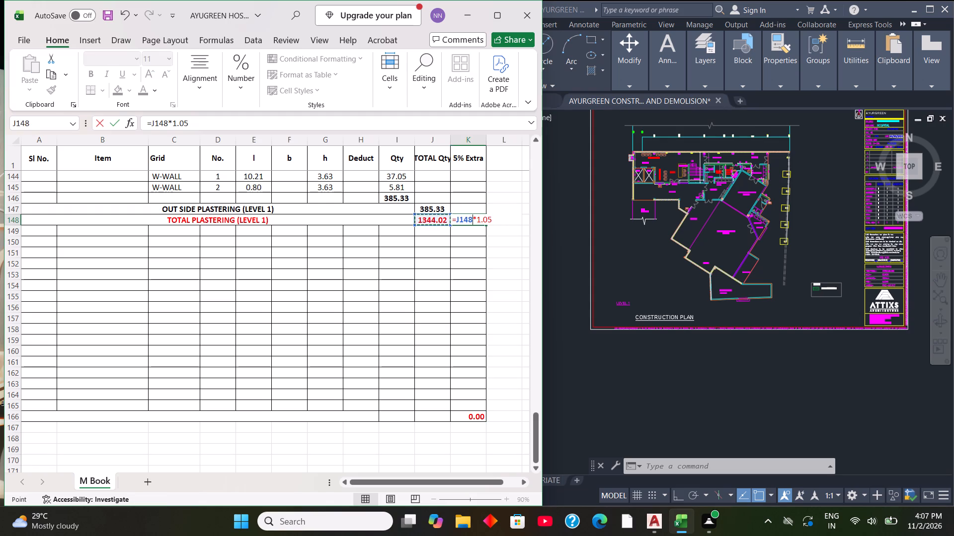
pyautogui.press('Return')
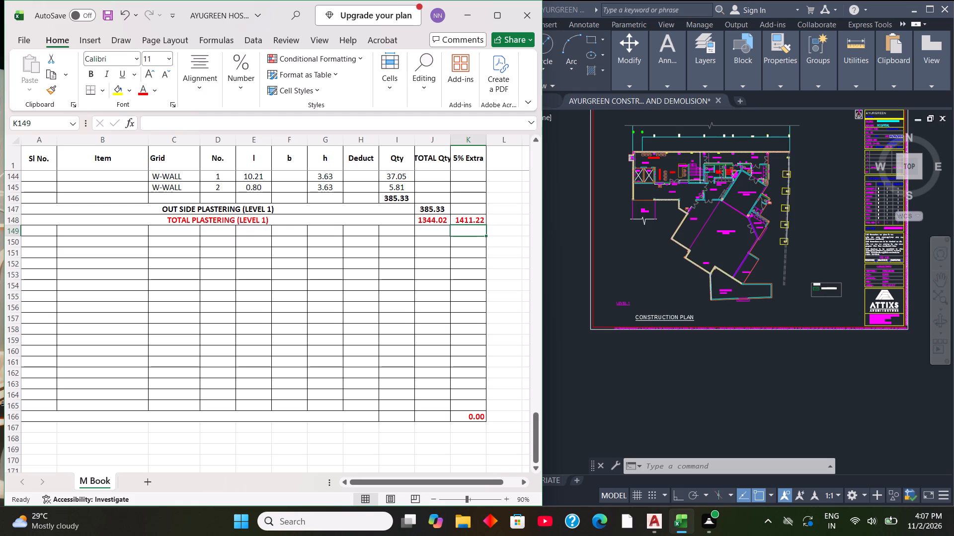
# Clear the leftover 5% Extra formula from cell K166.
pyautogui.click(479, 416)
pyautogui.click(479, 416)
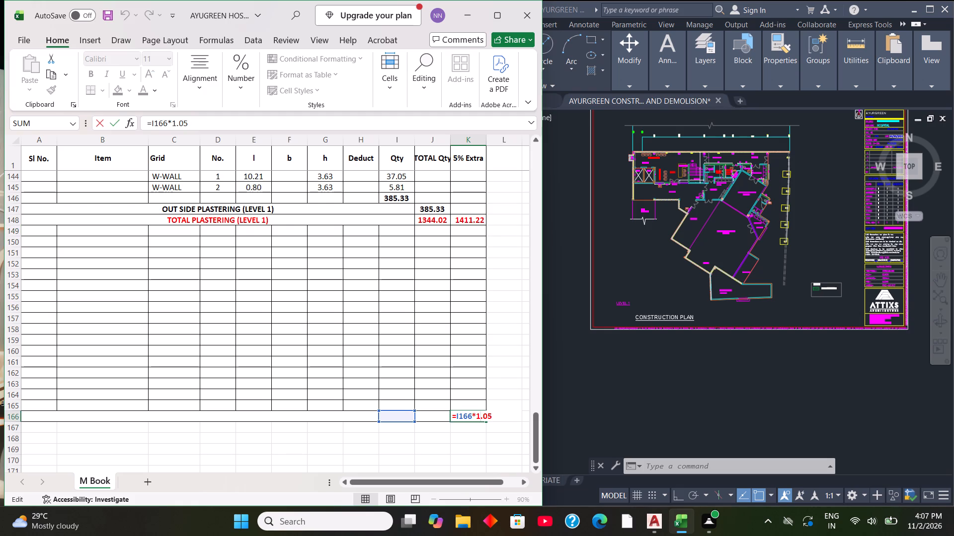
pyautogui.doubleClick(465, 219)
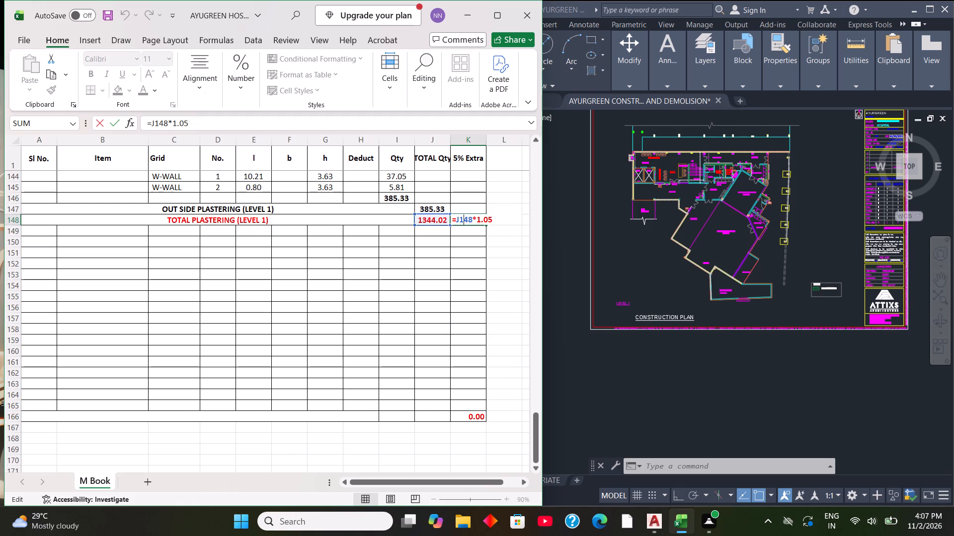
pyautogui.click(478, 415)
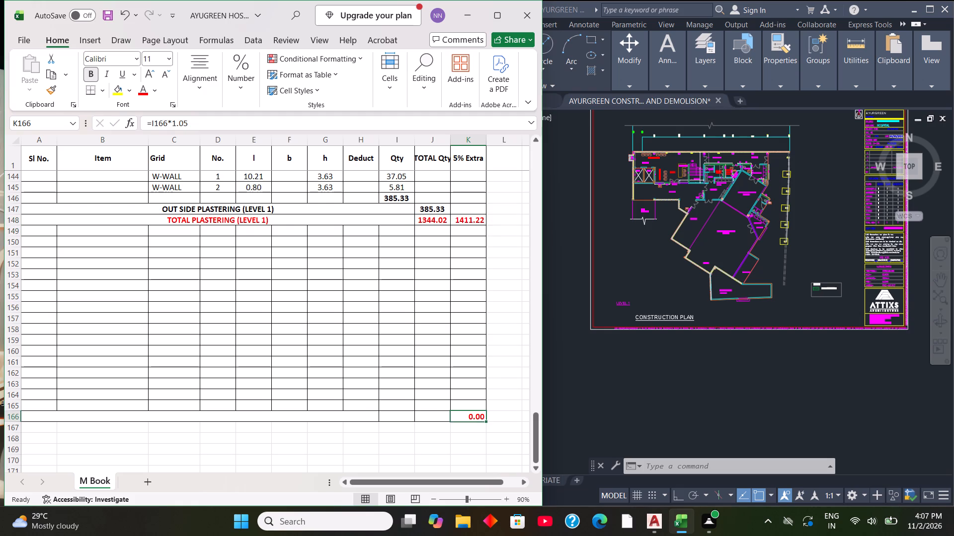
pyautogui.press('Delete')
# Review the inside and outside plastering entries, deductions and subtotals throughout the M Book sheet.
pyautogui.scroll(5, 439, 341)
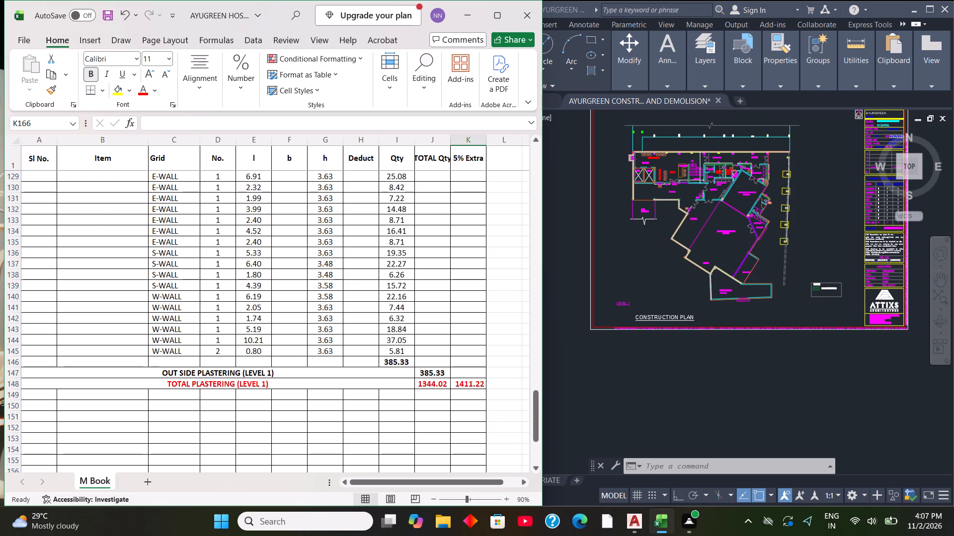
pyautogui.scroll(13, 438, 340)
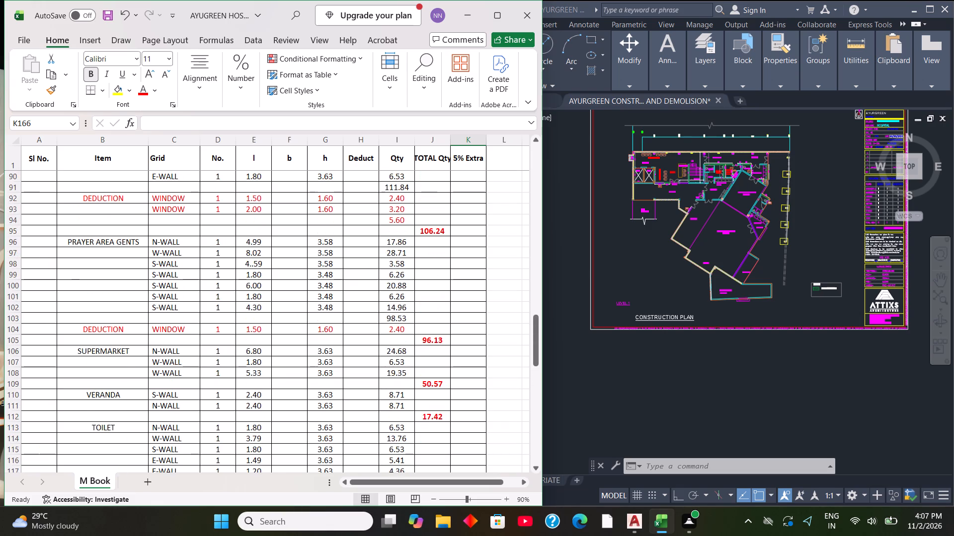
pyautogui.scroll(13, 437, 338)
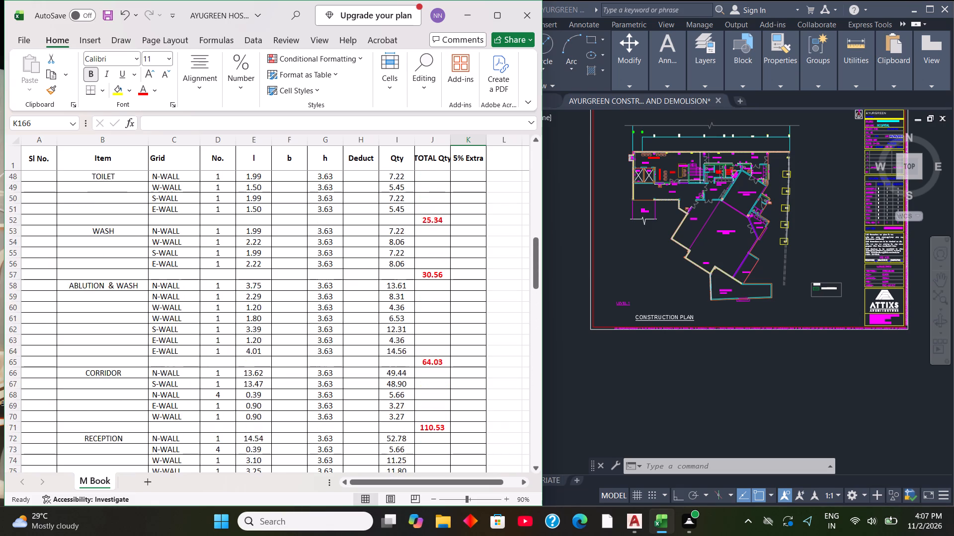
pyautogui.scroll(16, 437, 346)
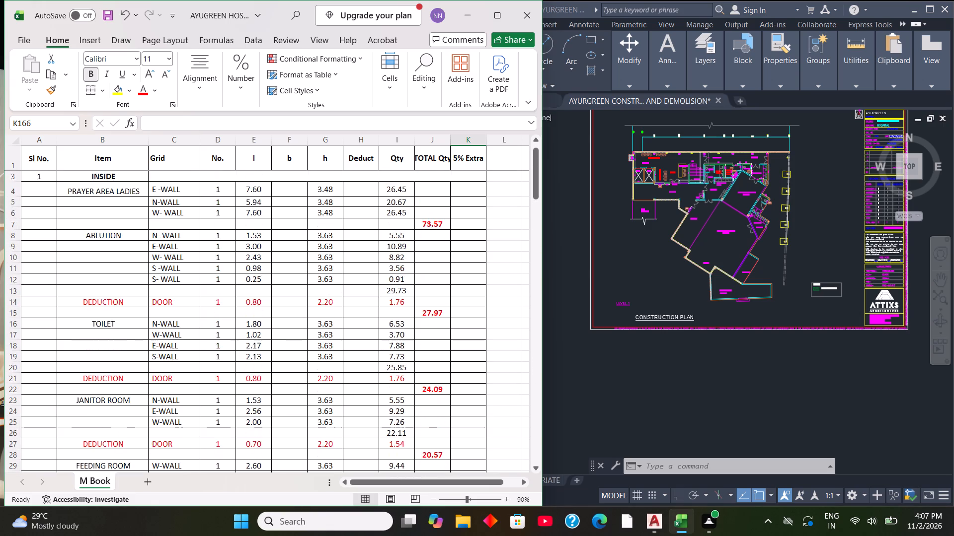
pyautogui.scroll(5, 437, 346)
pyautogui.scroll(-6, 276, 335)
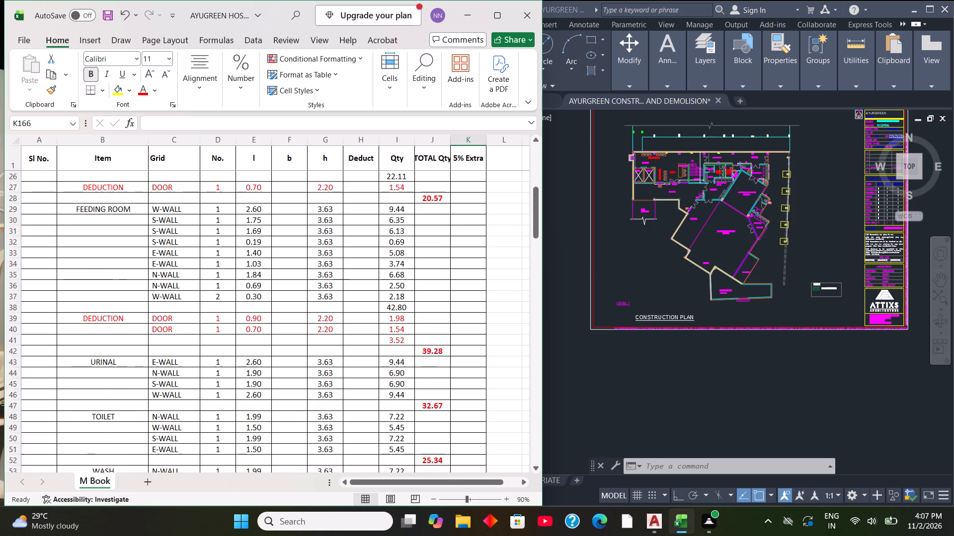
pyautogui.scroll(-17, 279, 332)
pyautogui.scroll(-13, 290, 329)
pyautogui.scroll(-9, 295, 329)
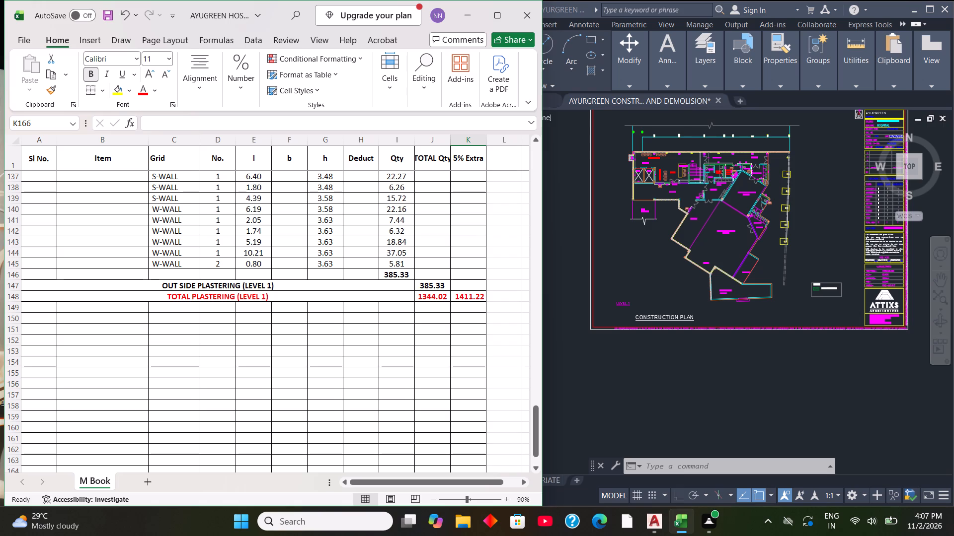
pyautogui.scroll(12, 314, 289)
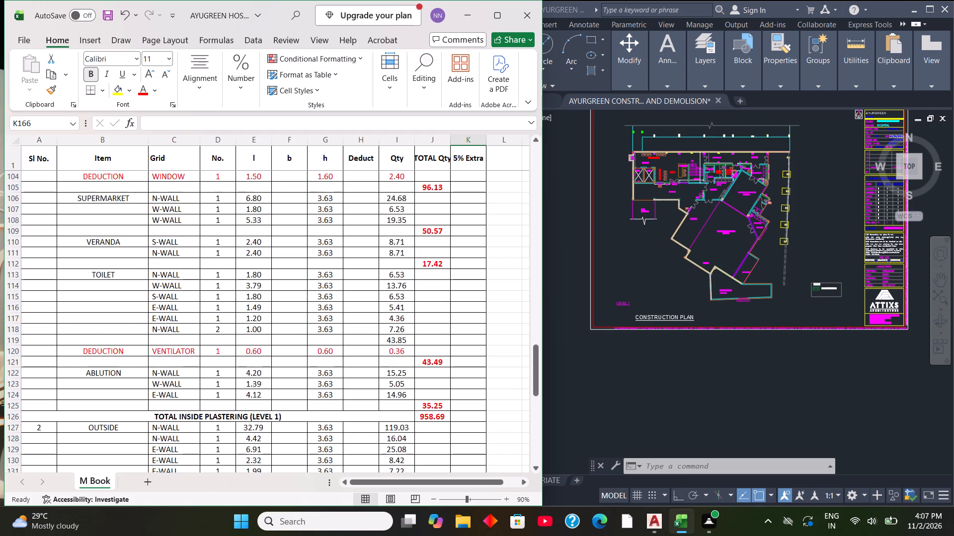
pyautogui.scroll(20, 313, 265)
pyautogui.scroll(2, 313, 265)
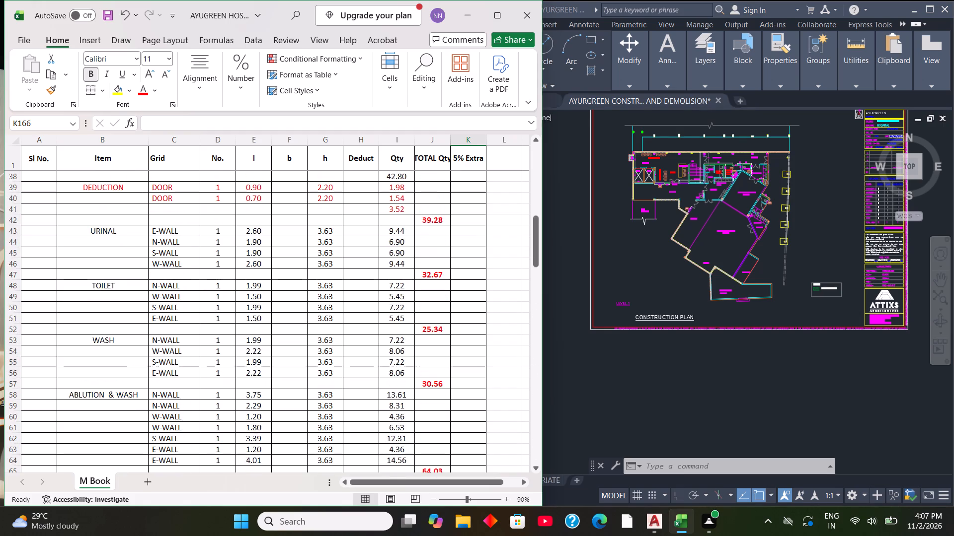
# Review the Level 1 plastering entries in the M Book sheet from the first inside rows down to the total row.
pyautogui.scroll(13, 312, 260)
pyautogui.scroll(3, 409, 208)
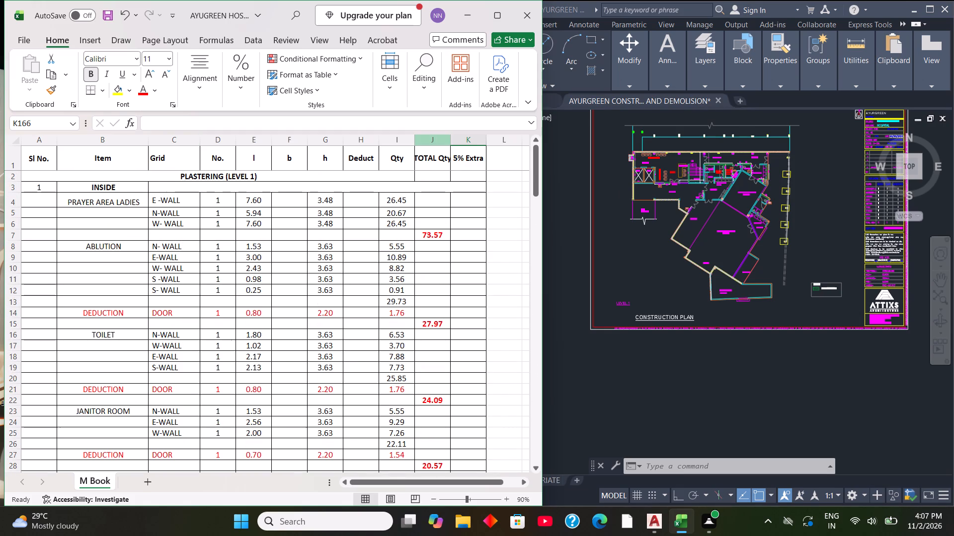
pyautogui.scroll(-20, 283, 196)
pyautogui.scroll(-3, 283, 196)
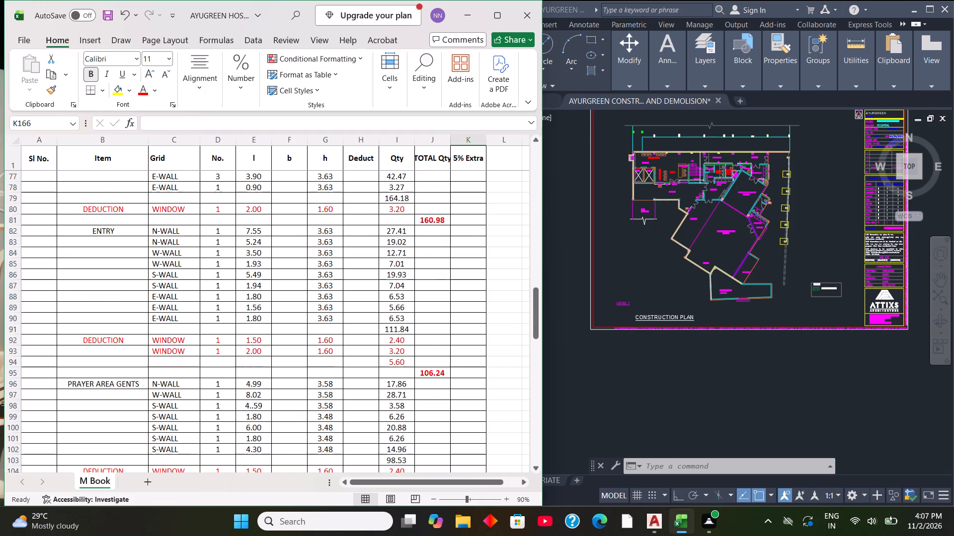
pyautogui.scroll(-19, 309, 188)
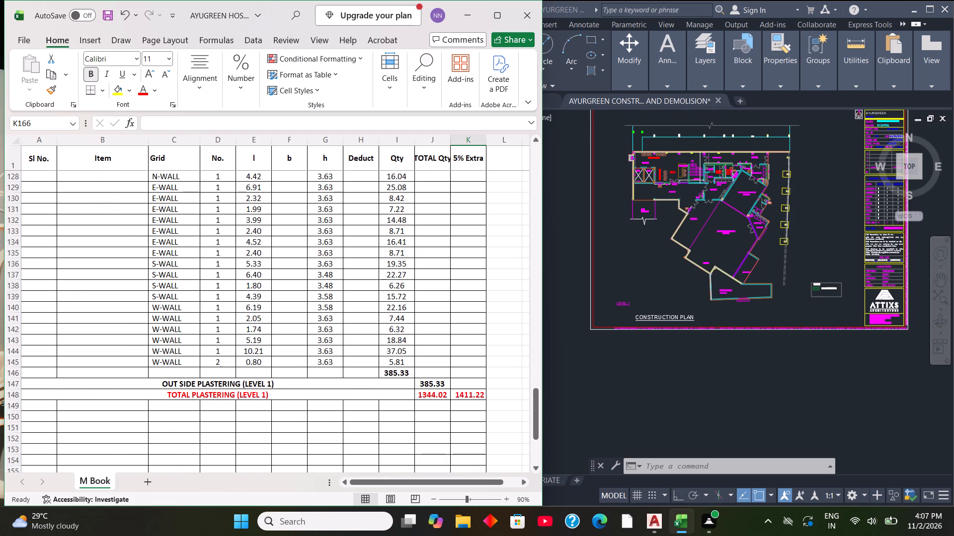
# Switch to the AutoCAD drawing and examine the Level 1 construction plan among the neighbouring floor plan sheets.
pyautogui.scroll(-5, 732, 302)
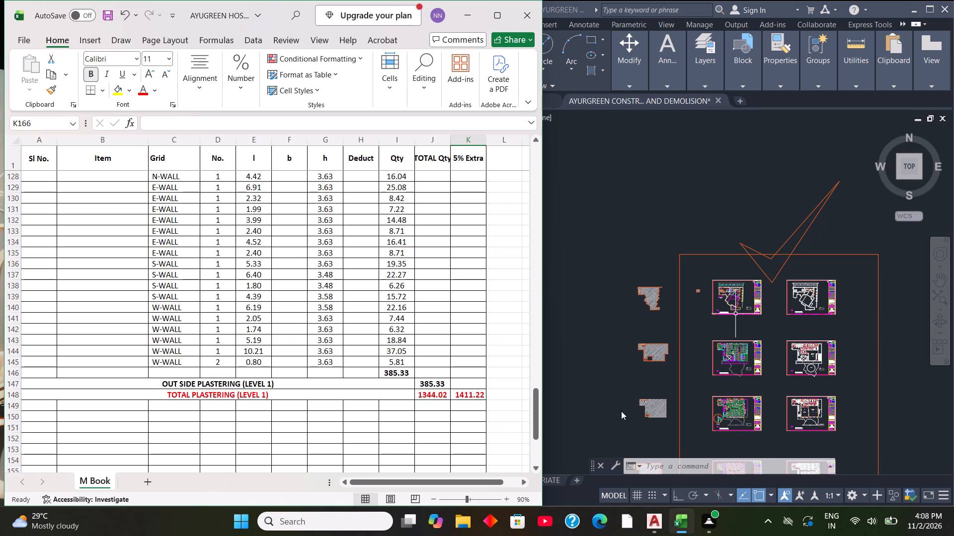
pyautogui.scroll(4, 749, 359)
pyautogui.scroll(-2, 751, 368)
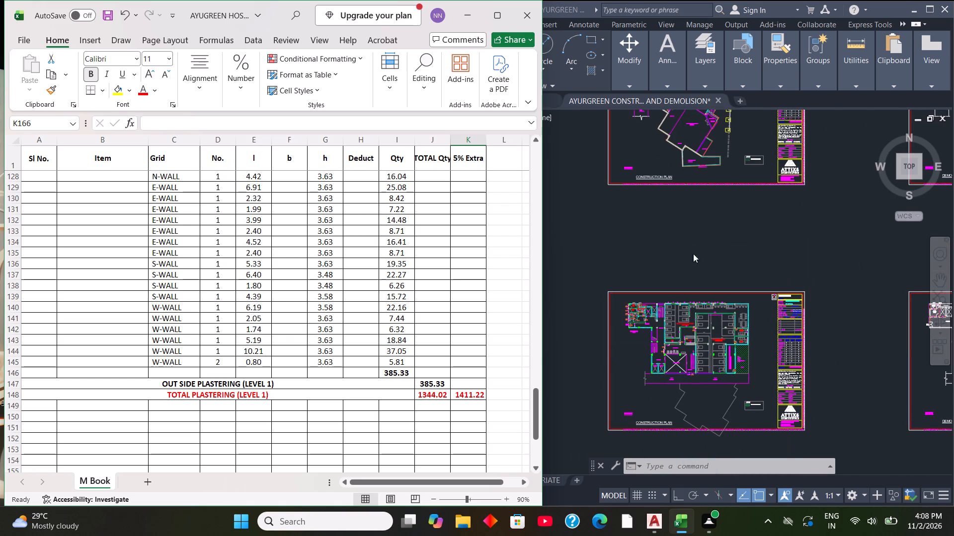
pyautogui.scroll(2, 701, 235)
pyautogui.scroll(1, 719, 148)
pyautogui.scroll(-2, 748, 220)
pyautogui.scroll(2, 719, 153)
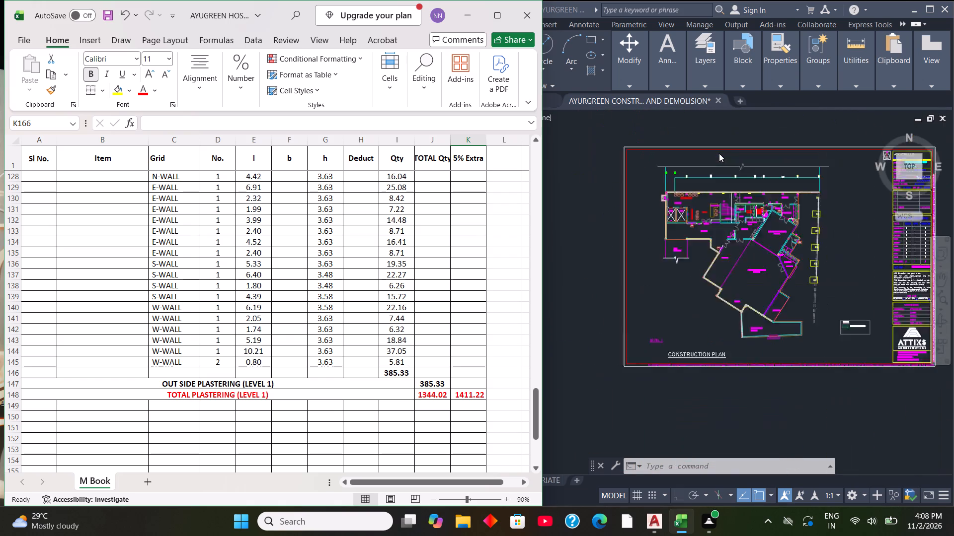
pyautogui.scroll(3, 719, 153)
pyautogui.scroll(-4, 721, 155)
pyautogui.scroll(2, 778, 213)
pyautogui.scroll(-2, 779, 215)
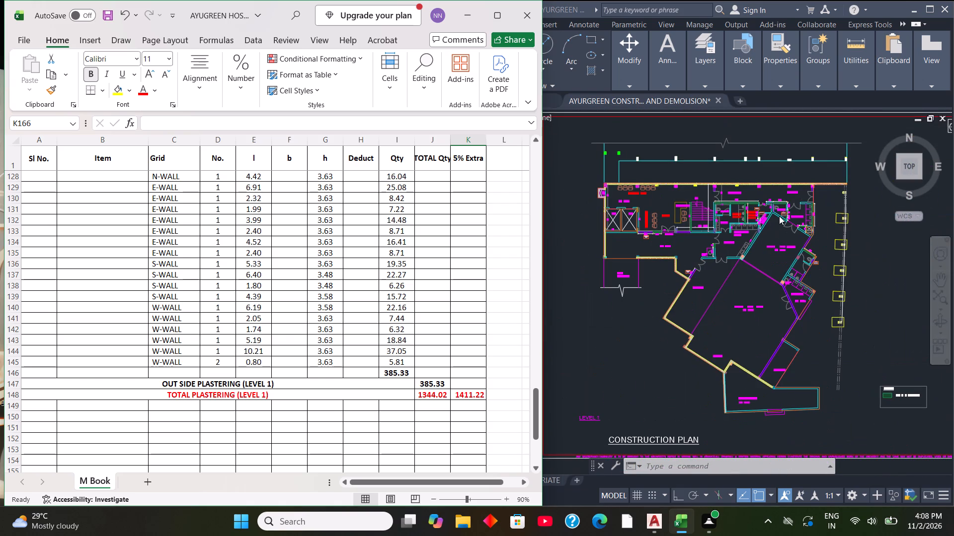
pyautogui.scroll(-4, 305, 293)
# Return to the Excel M Book and recheck the room entries, deductions, inside and outside subtotals, and Level 1 plastering total.
pyautogui.scroll(11, 308, 309)
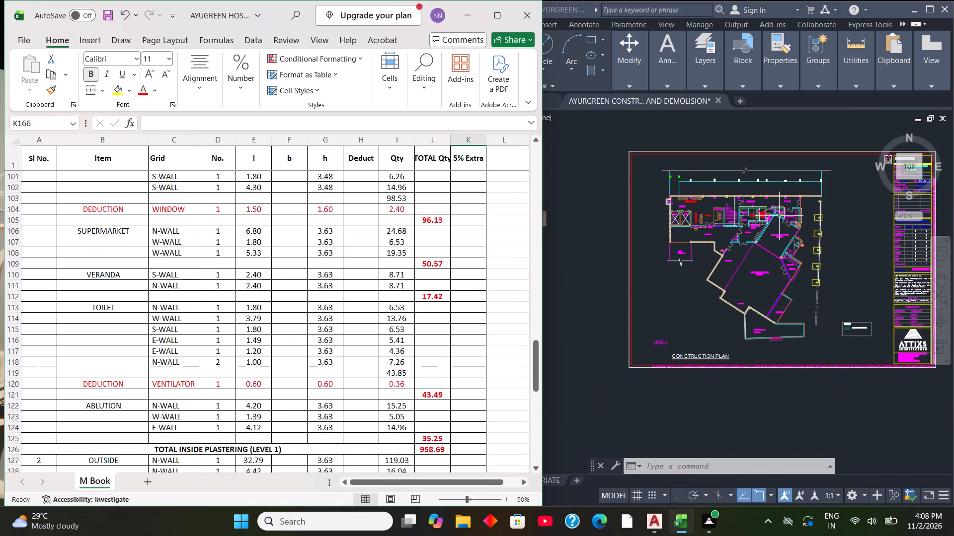
pyautogui.scroll(20, 311, 303)
pyautogui.scroll(9, 311, 303)
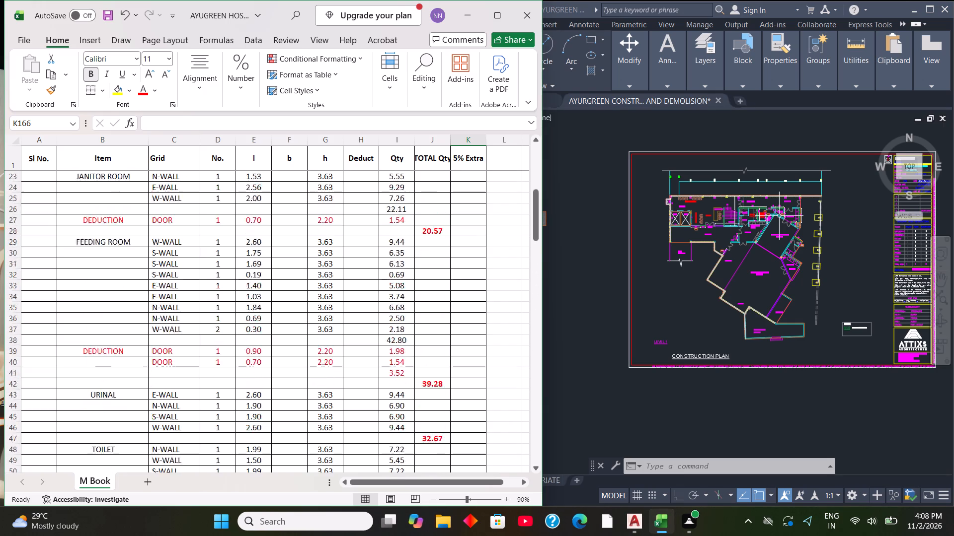
pyautogui.scroll(11, 314, 299)
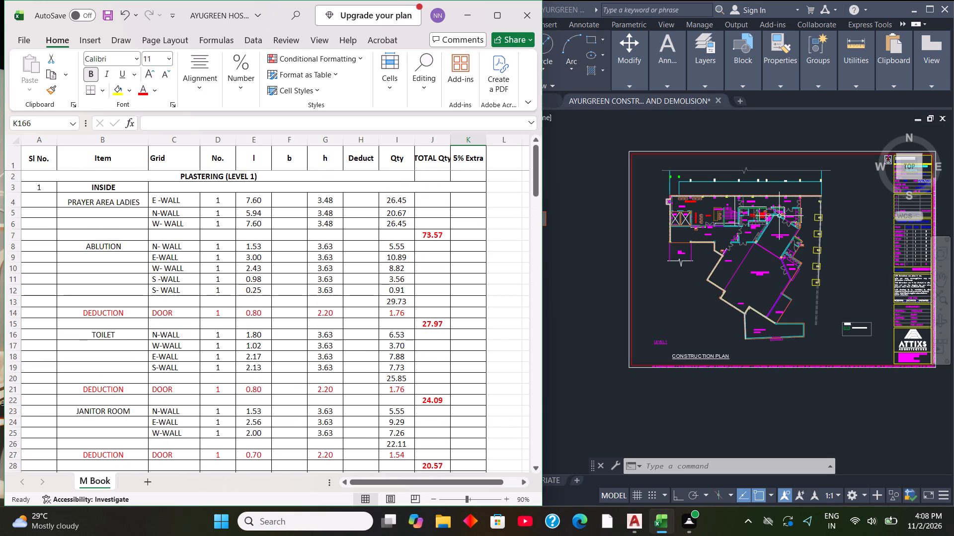
pyautogui.scroll(-16, 303, 309)
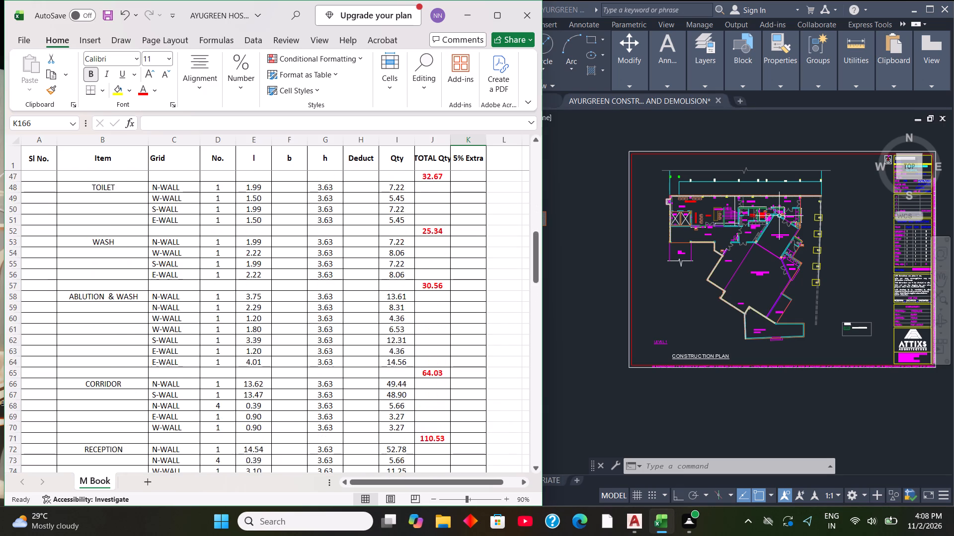
pyautogui.scroll(-19, 315, 299)
pyautogui.scroll(-5, 314, 294)
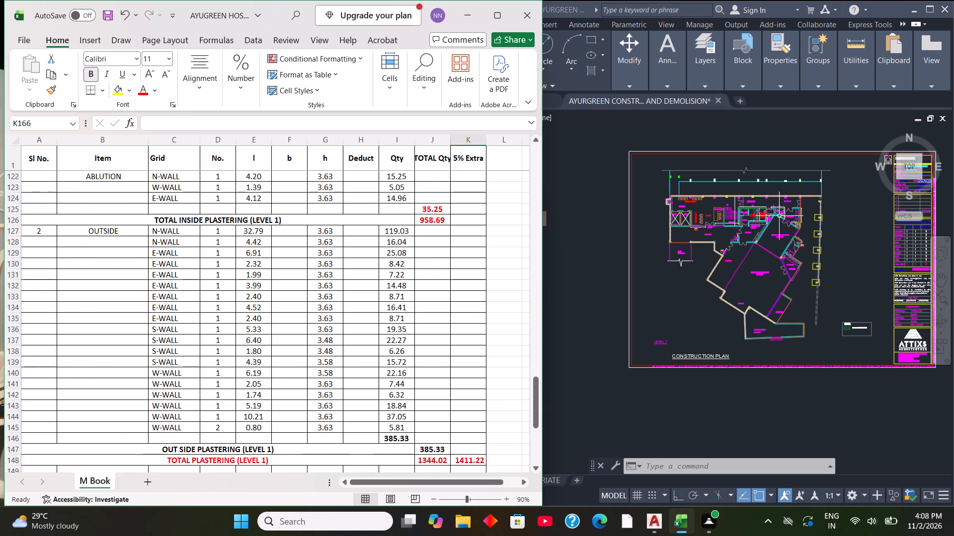
pyautogui.scroll(-2, 314, 294)
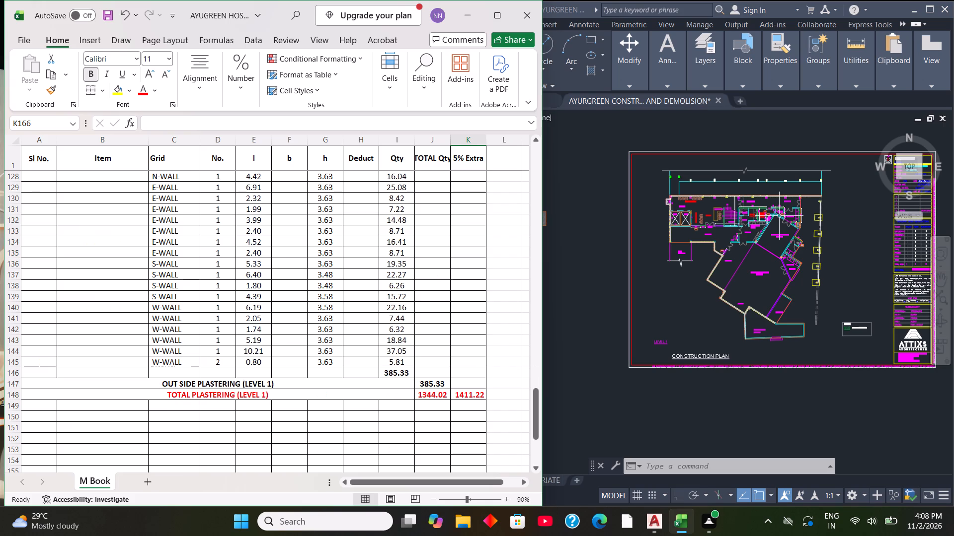
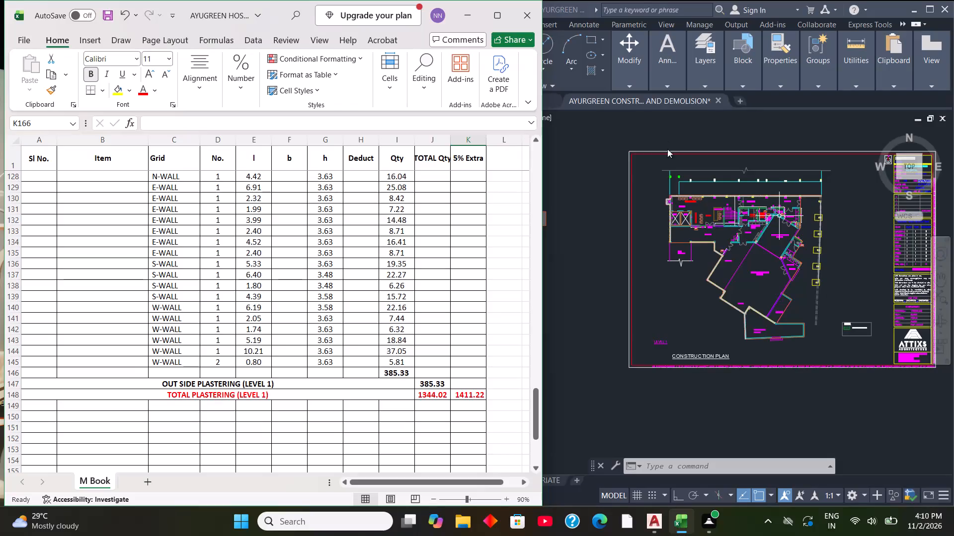
# In the AutoCAD drawing, look over the construction plan sheets and examine the Occupational Therapy and Physiotherapy floor.
pyautogui.scroll(-1, 659, 176)
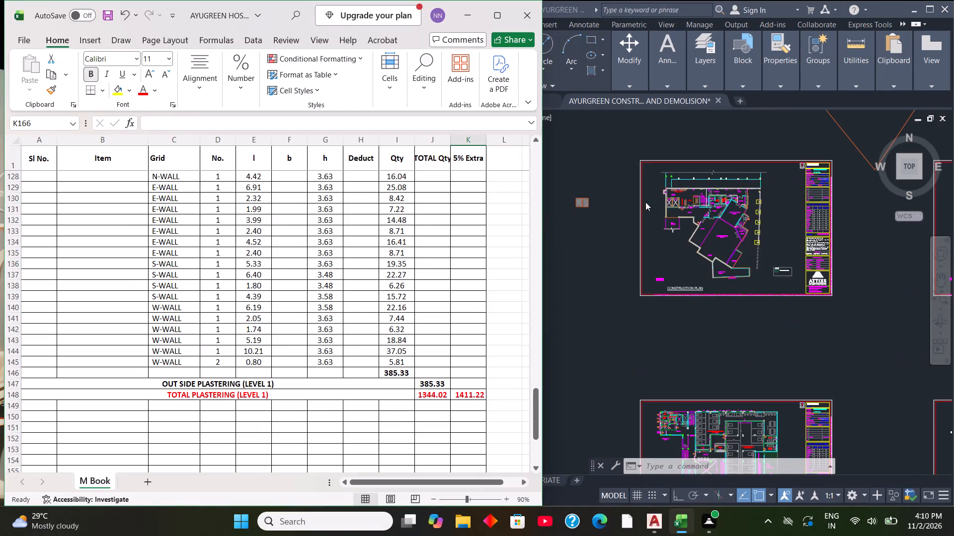
pyautogui.scroll(-2, 645, 202)
pyautogui.scroll(2, 689, 338)
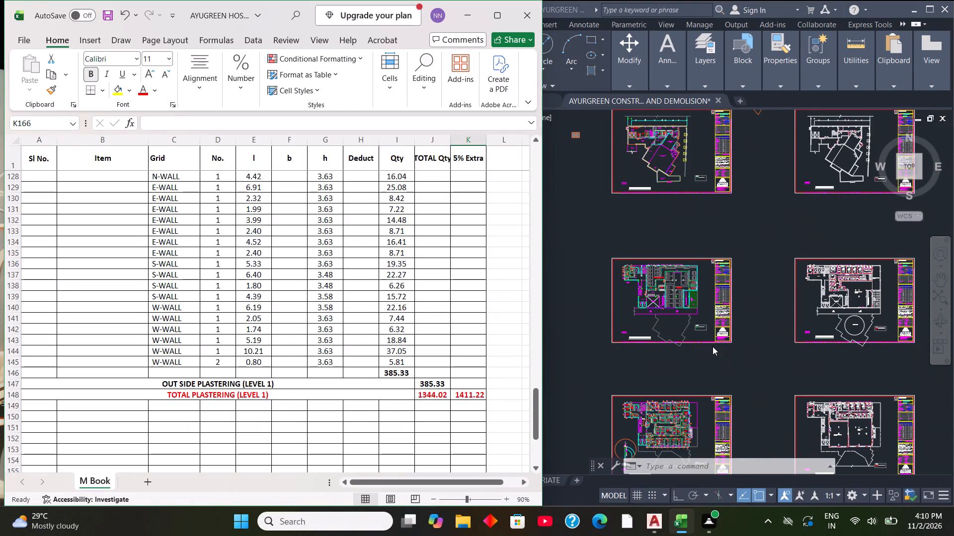
pyautogui.scroll(-1, 704, 339)
pyautogui.scroll(6, 658, 276)
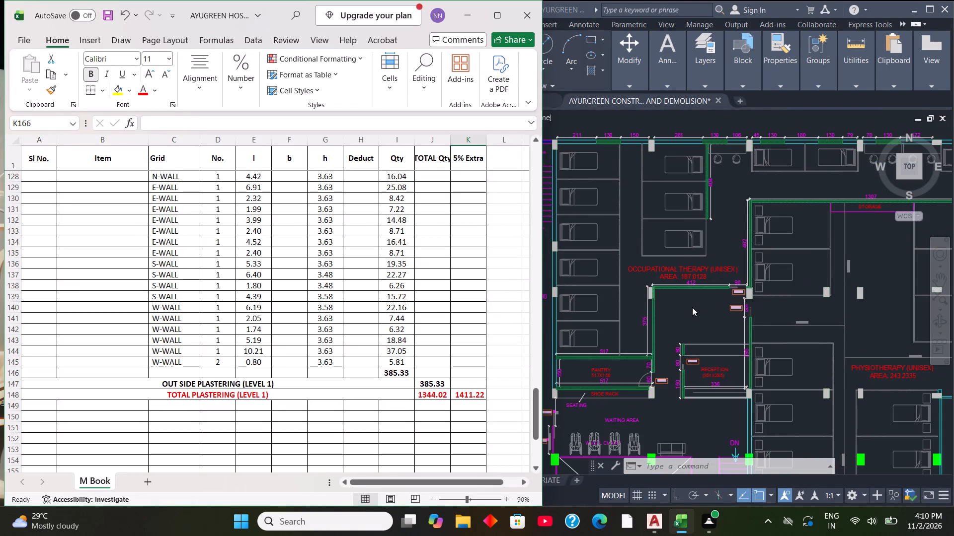
pyautogui.scroll(-2, 696, 310)
pyautogui.scroll(-2, 642, 243)
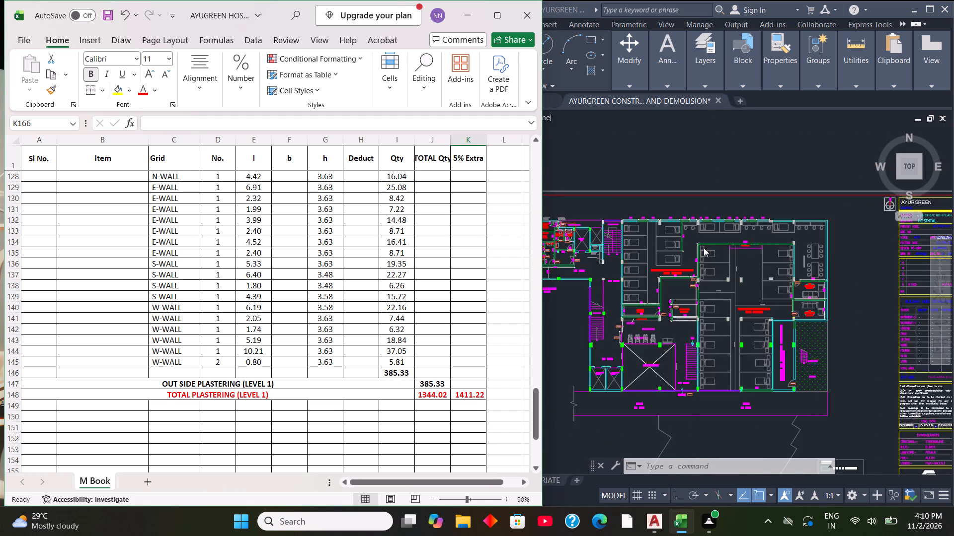
# Examine the Ayurveda (Gents) section of the construction plan, including its treatment rooms, steam rooms, janitor room, baths and passage.
pyautogui.scroll(-3, 678, 338)
pyautogui.scroll(5, 682, 412)
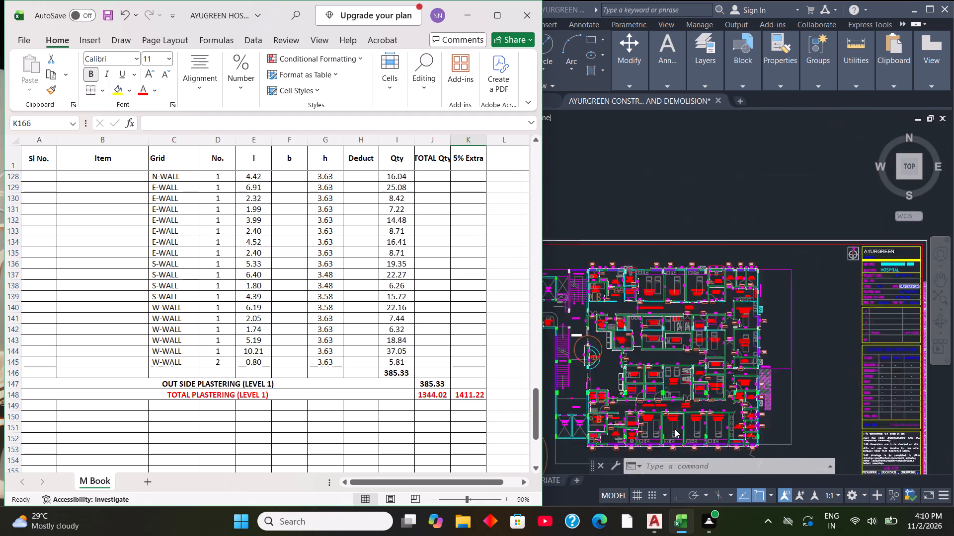
pyautogui.scroll(3, 675, 429)
pyautogui.scroll(-5, 661, 313)
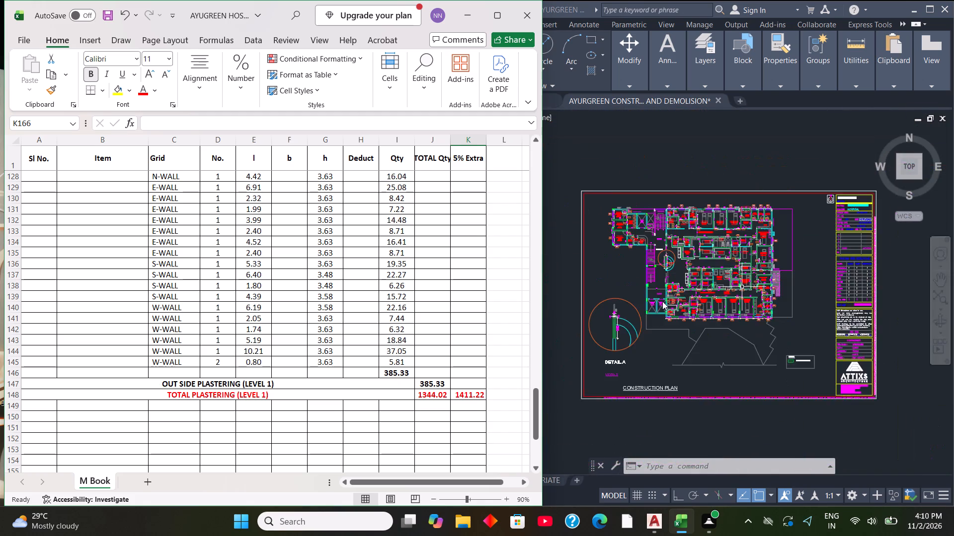
pyautogui.scroll(5, 654, 287)
pyautogui.scroll(-3, 660, 300)
pyautogui.scroll(2, 667, 325)
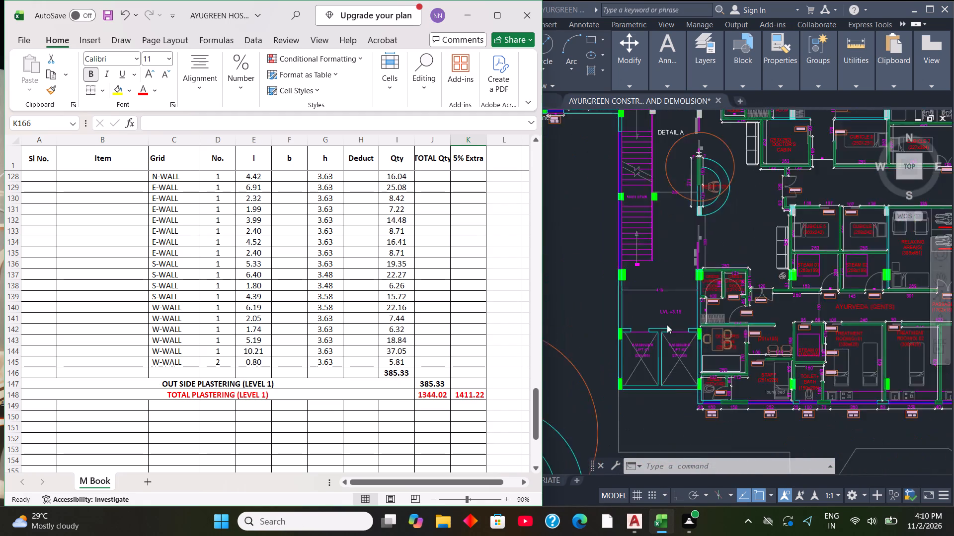
pyautogui.scroll(1, 667, 325)
pyautogui.scroll(-3, 666, 323)
pyautogui.scroll(1, 902, 326)
pyautogui.scroll(-2, 806, 335)
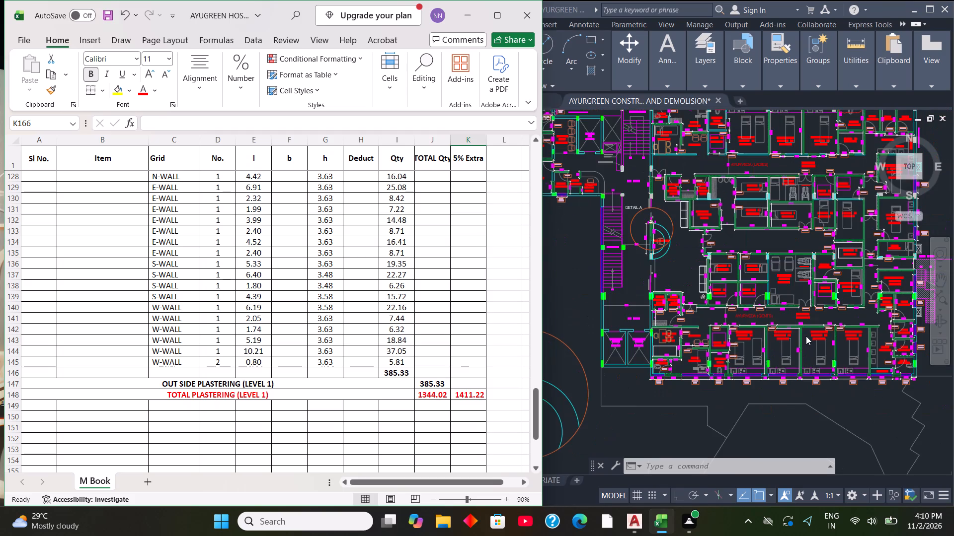
pyautogui.scroll(5, 871, 310)
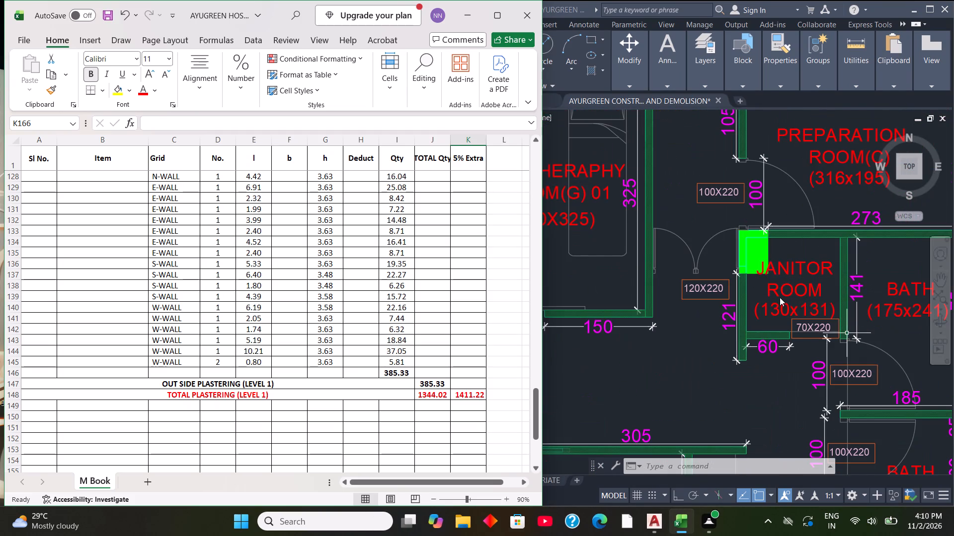
pyautogui.scroll(-4, 780, 297)
pyautogui.scroll(4, 787, 337)
pyautogui.scroll(-4, 787, 337)
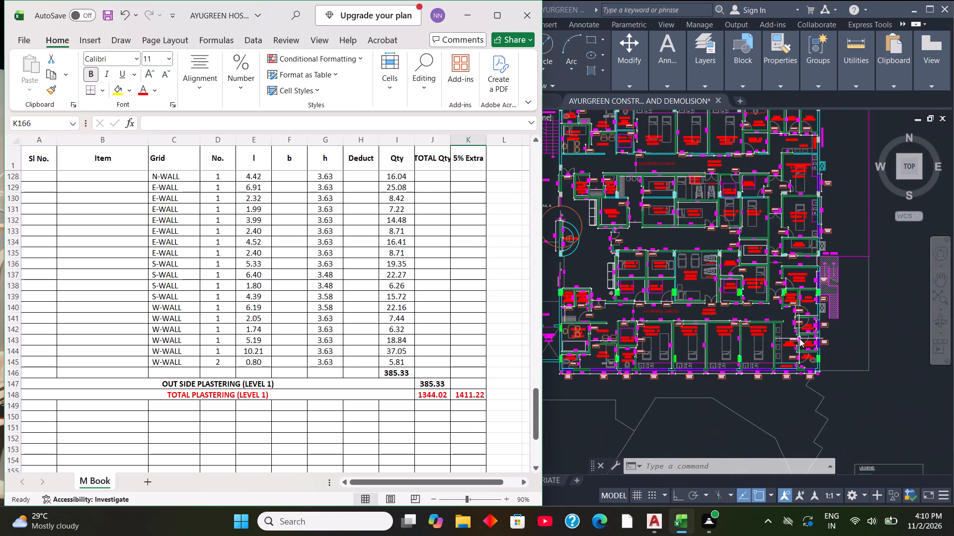
pyautogui.scroll(3, 722, 338)
pyautogui.scroll(-3, 779, 339)
pyautogui.scroll(3, 658, 347)
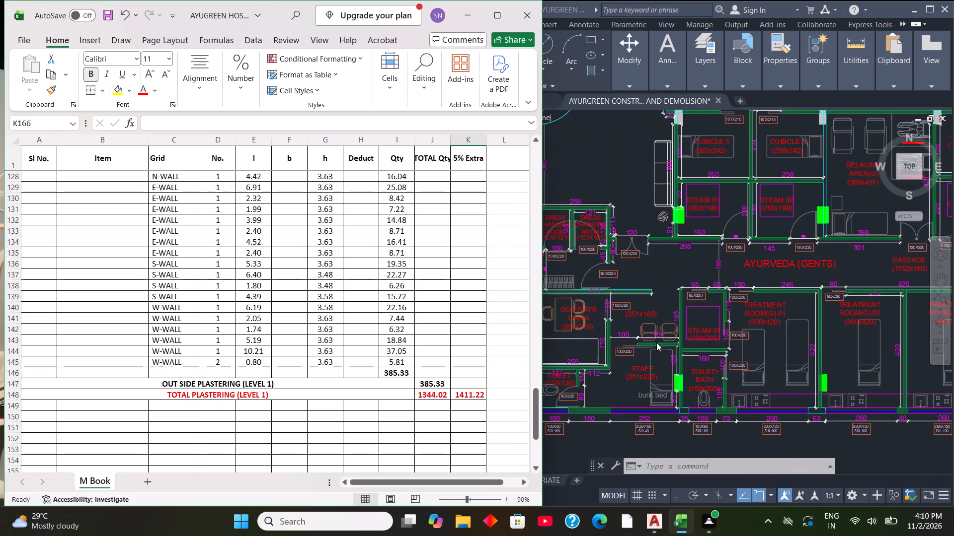
# Examine the Detail A reception area, doctors' consulting cabins, service lift surroundings and Ayurveda (Ladies) rooms on the same floor plan.
pyautogui.scroll(-3, 766, 337)
pyautogui.scroll(3, 715, 256)
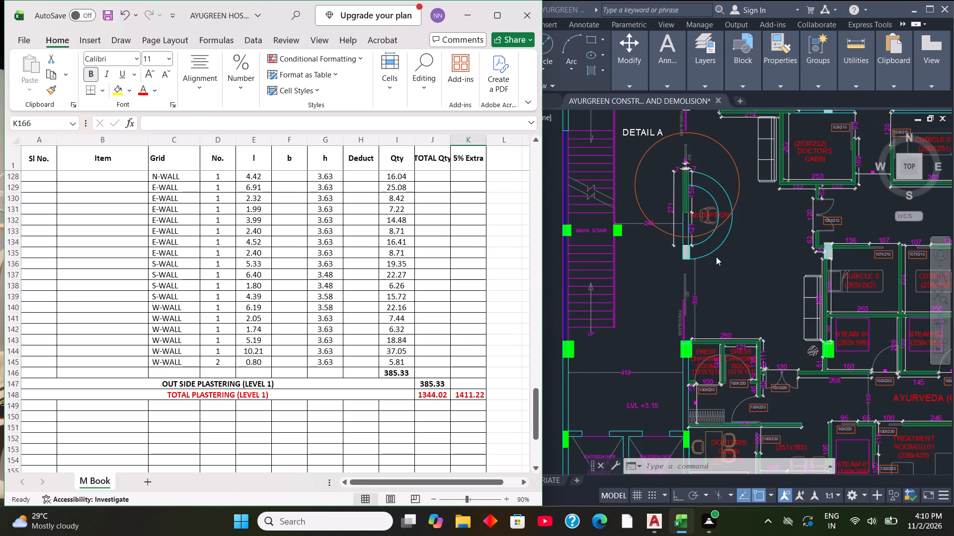
pyautogui.scroll(-3, 726, 268)
pyautogui.scroll(2, 699, 276)
pyautogui.scroll(-3, 699, 277)
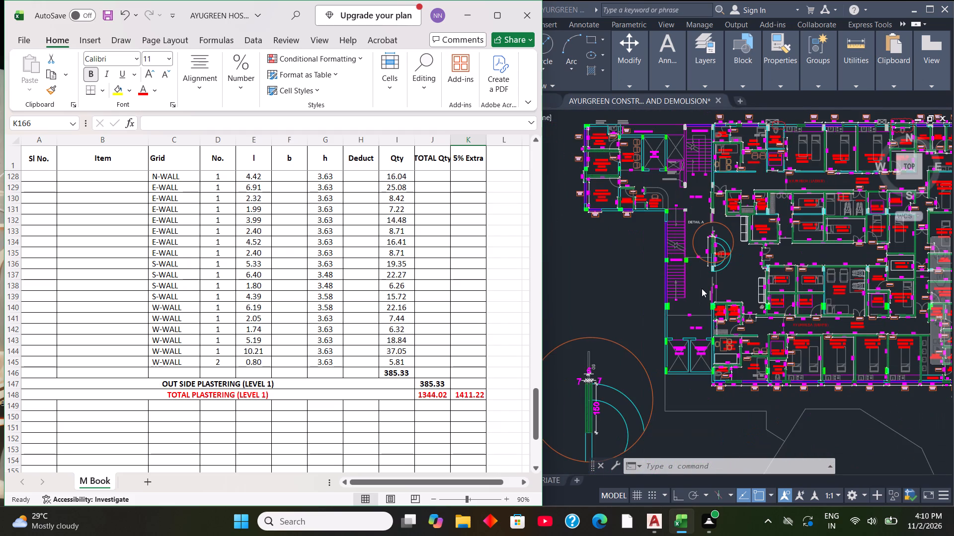
pyautogui.scroll(4, 640, 209)
pyautogui.scroll(-2, 656, 207)
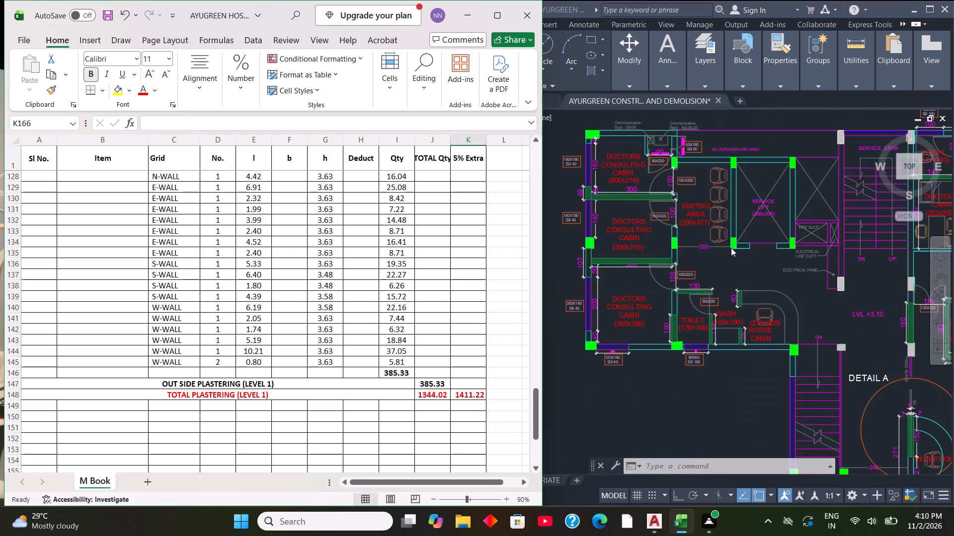
pyautogui.scroll(3, 788, 276)
pyautogui.scroll(-5, 745, 287)
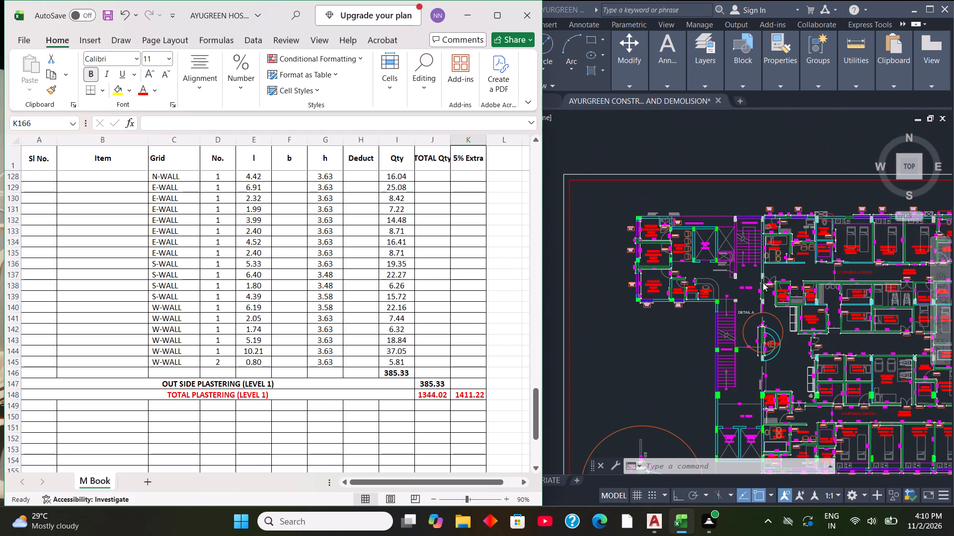
pyautogui.scroll(5, 847, 276)
pyautogui.scroll(-3, 750, 282)
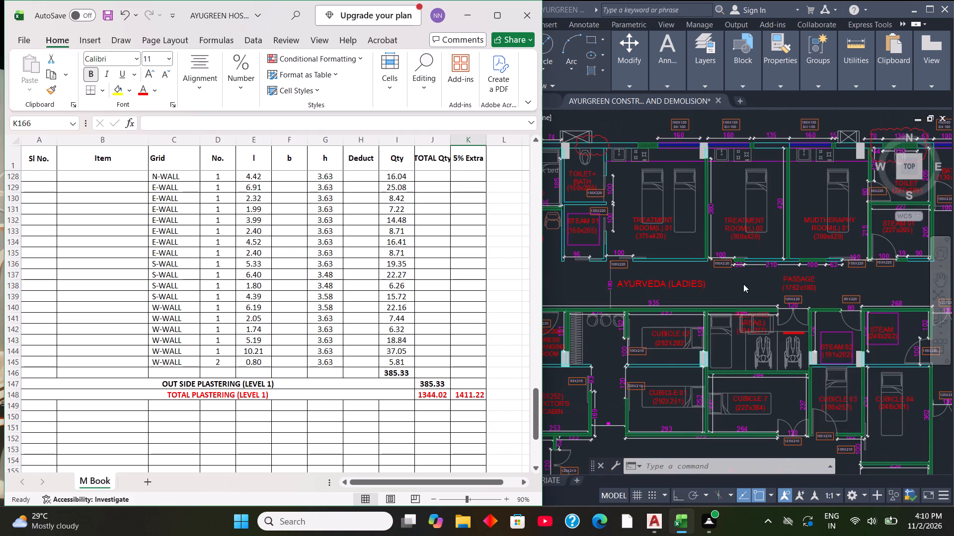
# Examine the residential suite floor's construction plan, covering the corridor, toilets, living rooms, kitchenettes and Type-A and Type-B bedrooms.
pyautogui.scroll(-4, 737, 286)
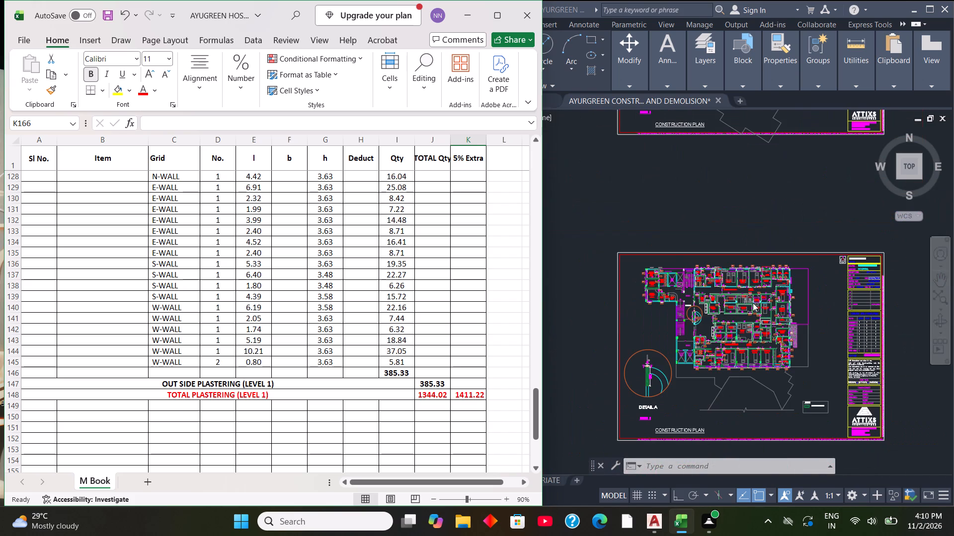
pyautogui.scroll(-2, 753, 305)
pyautogui.scroll(7, 747, 404)
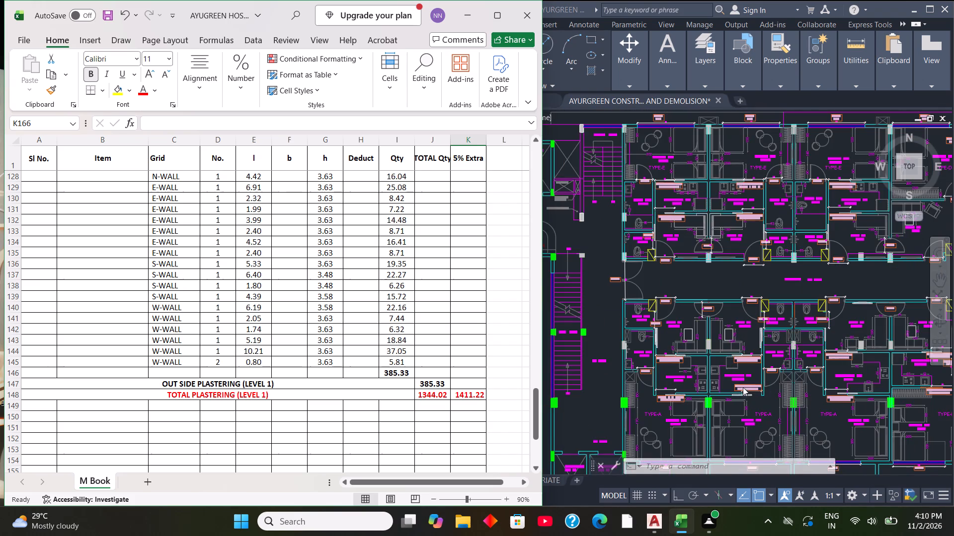
pyautogui.scroll(-3, 740, 385)
pyautogui.scroll(5, 707, 362)
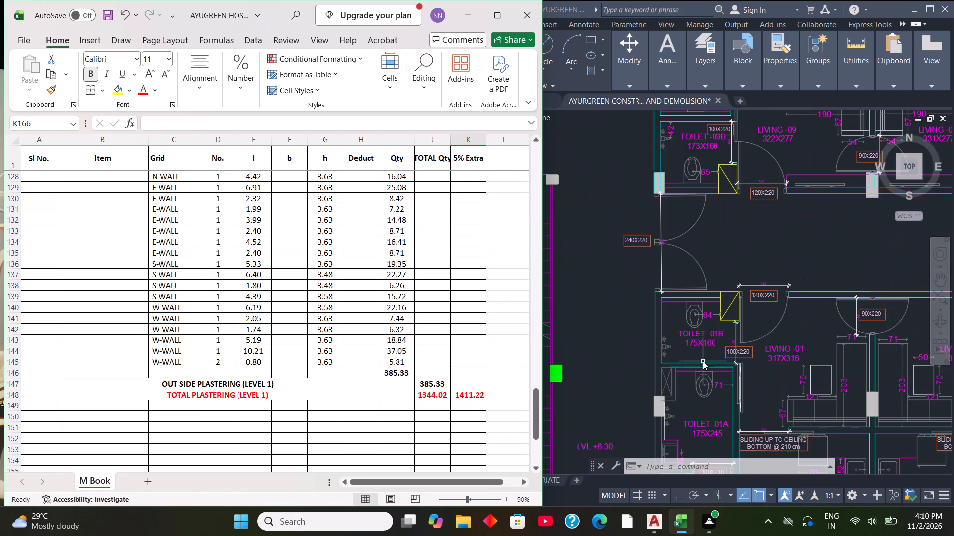
pyautogui.scroll(-2, 703, 361)
pyautogui.scroll(2, 646, 423)
pyautogui.scroll(-3, 640, 365)
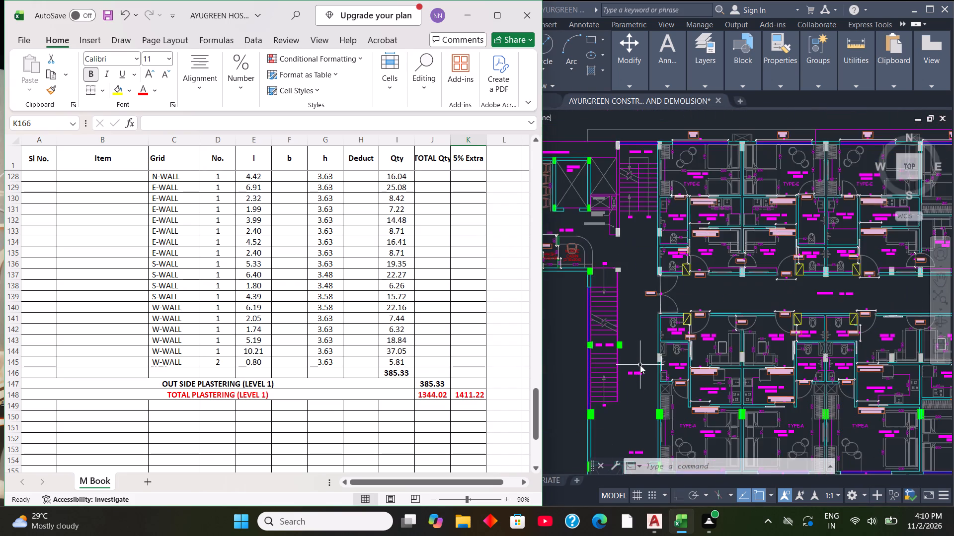
pyautogui.scroll(-2, 640, 362)
pyautogui.scroll(4, 731, 388)
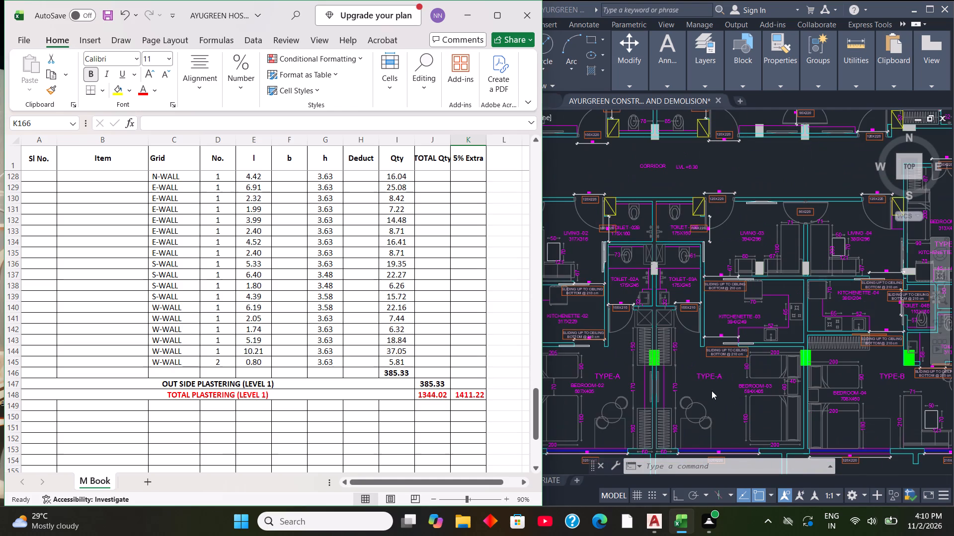
pyautogui.scroll(2, 739, 378)
pyautogui.scroll(-3, 701, 369)
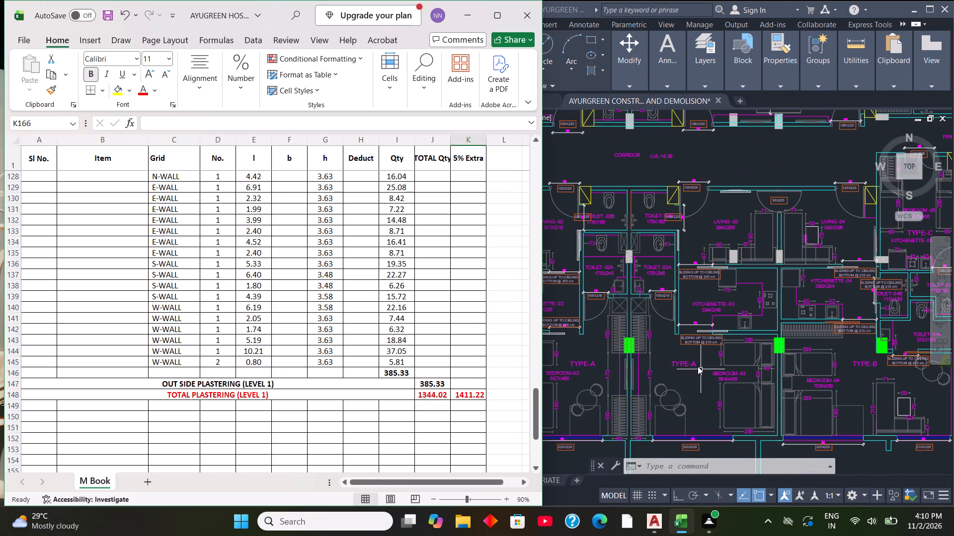
pyautogui.scroll(3, 773, 363)
pyautogui.scroll(-3, 745, 371)
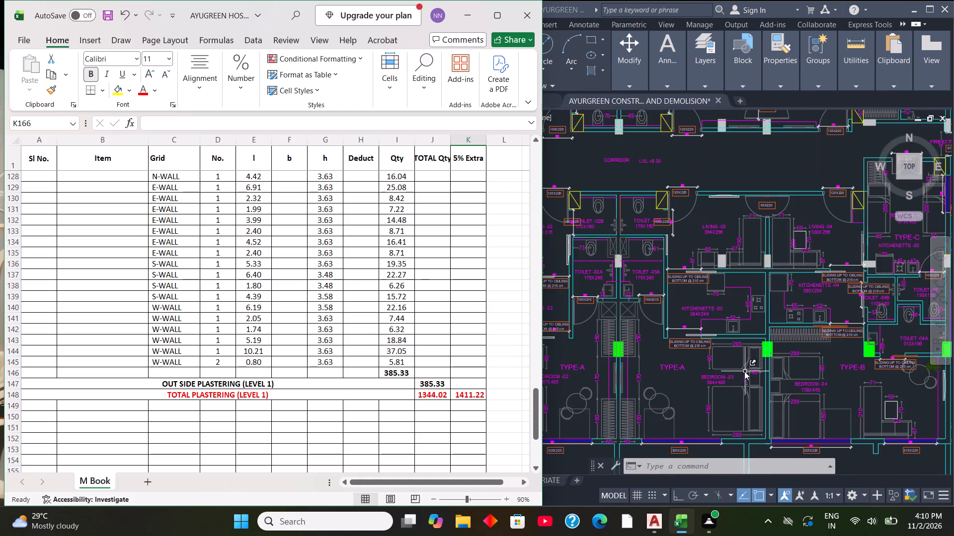
pyautogui.scroll(-1, 743, 372)
pyautogui.scroll(2, 748, 284)
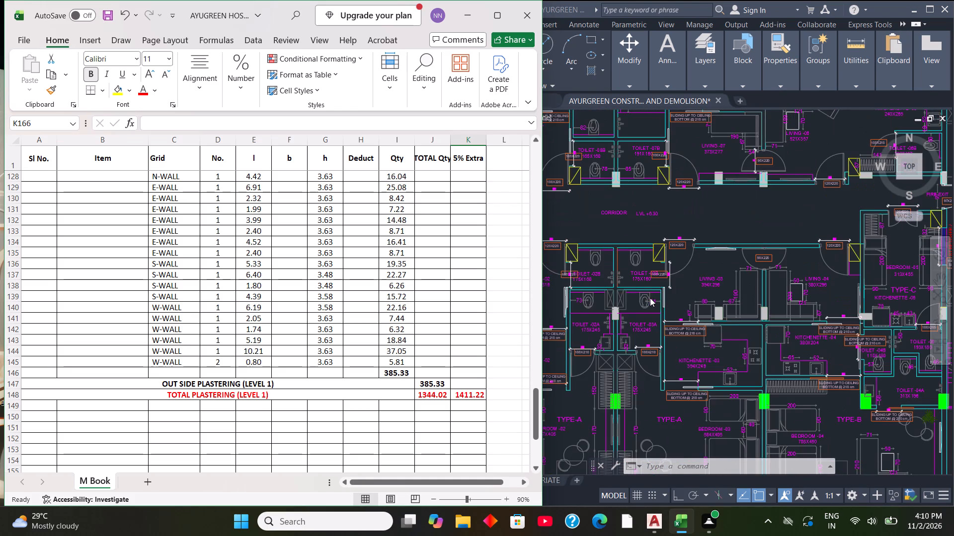
# Examine the suite floor's Type-C unit, fire exit and stair side, and the Type-A suites 01 and 02 near the lifts.
pyautogui.scroll(1, 650, 298)
pyautogui.scroll(-4, 667, 271)
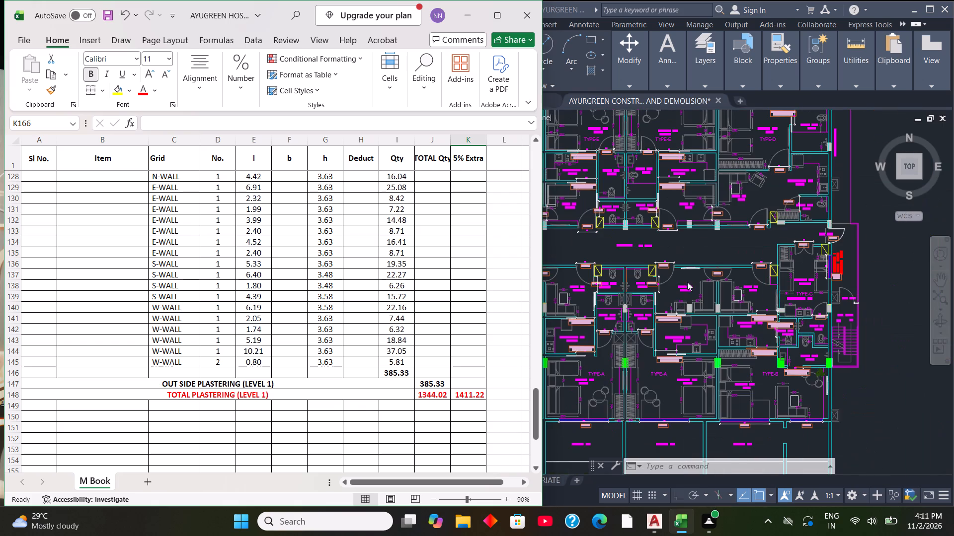
pyautogui.scroll(2, 735, 239)
pyautogui.scroll(1, 778, 288)
pyautogui.scroll(-1, 778, 288)
pyautogui.scroll(1, 783, 355)
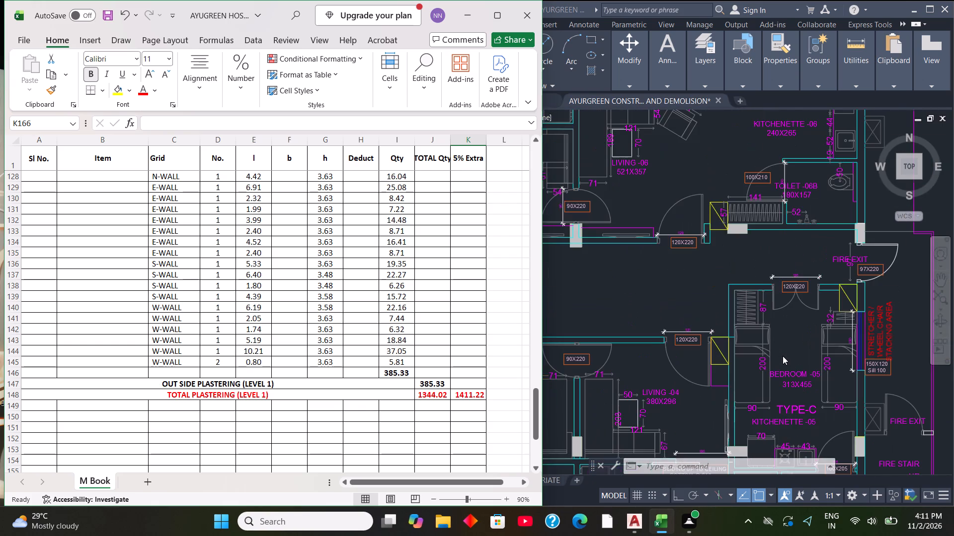
pyautogui.scroll(1, 783, 356)
pyautogui.scroll(-4, 790, 335)
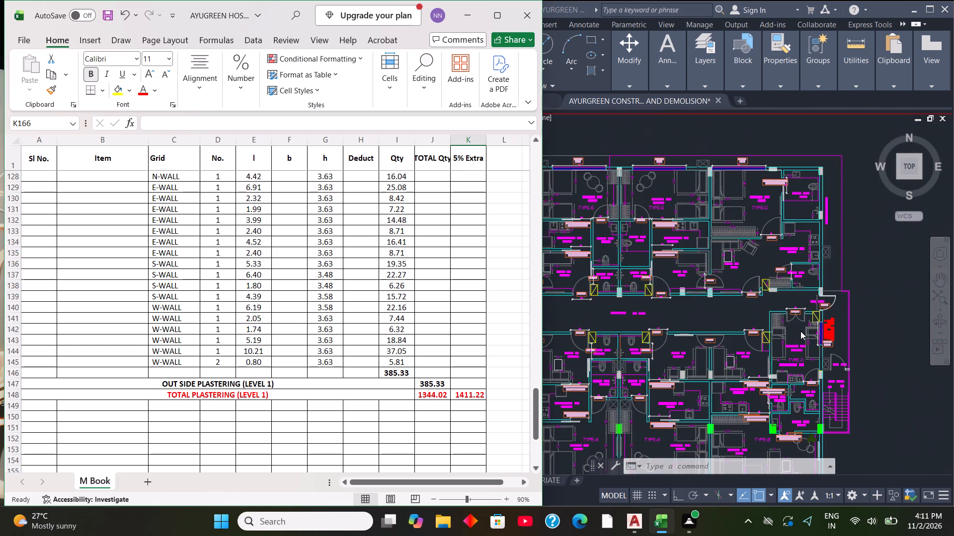
pyautogui.scroll(-2, 800, 331)
pyautogui.scroll(3, 744, 359)
pyautogui.scroll(2, 682, 366)
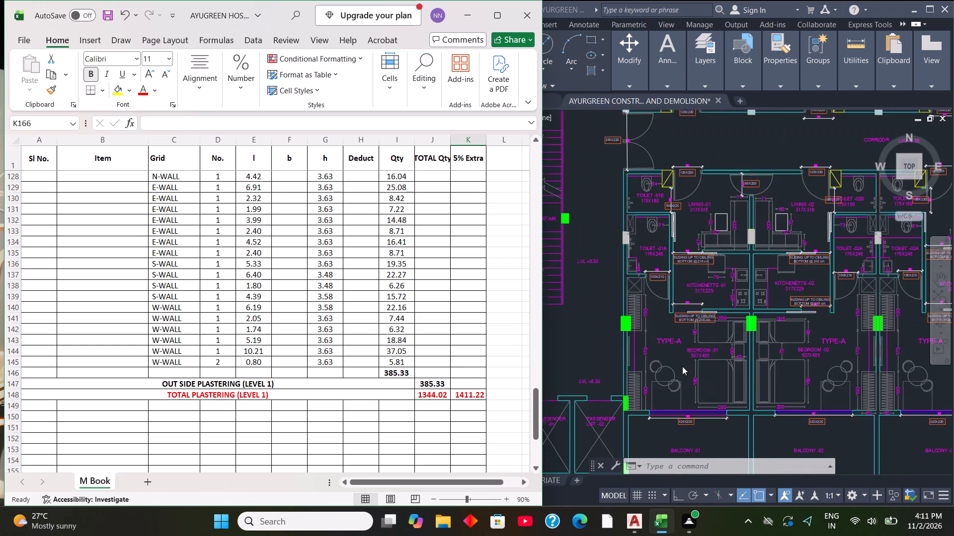
pyautogui.scroll(2, 714, 360)
pyautogui.scroll(-3, 714, 360)
pyautogui.scroll(1, 617, 372)
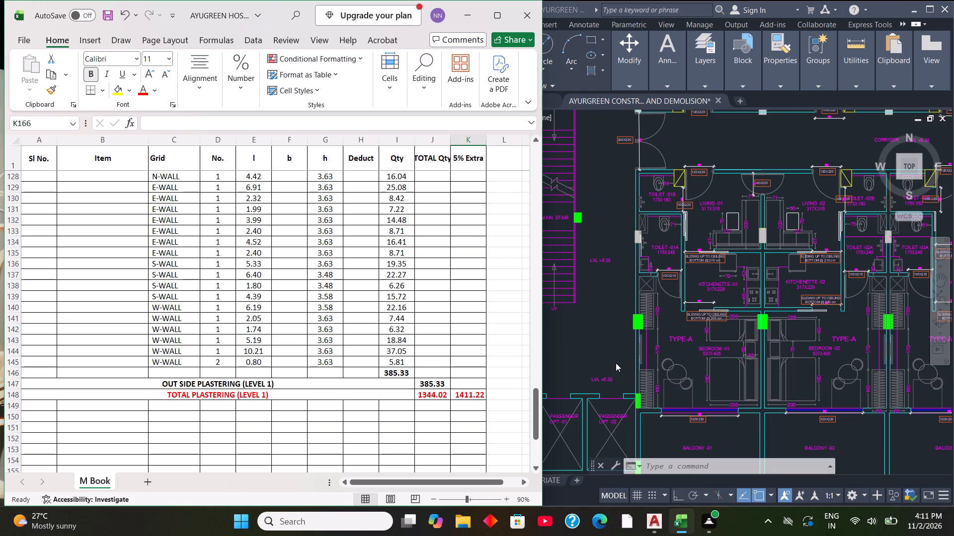
# Return to the construction plan sheets and recheck the Occupational Therapy floor and the Ayurveda floor sheet with Detail A.
pyautogui.scroll(-3, 566, 266)
pyautogui.scroll(-3, 636, 359)
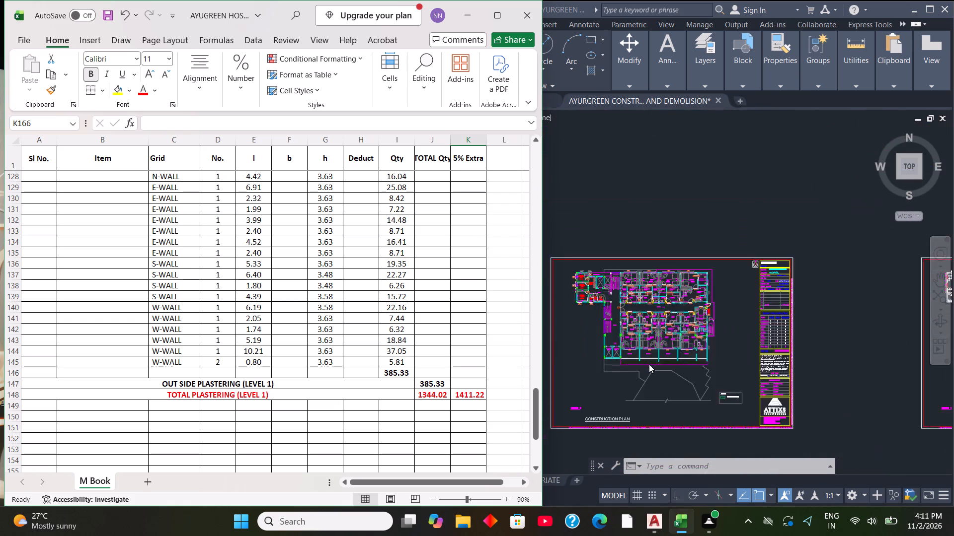
pyautogui.scroll(-2, 649, 364)
pyautogui.scroll(3, 637, 221)
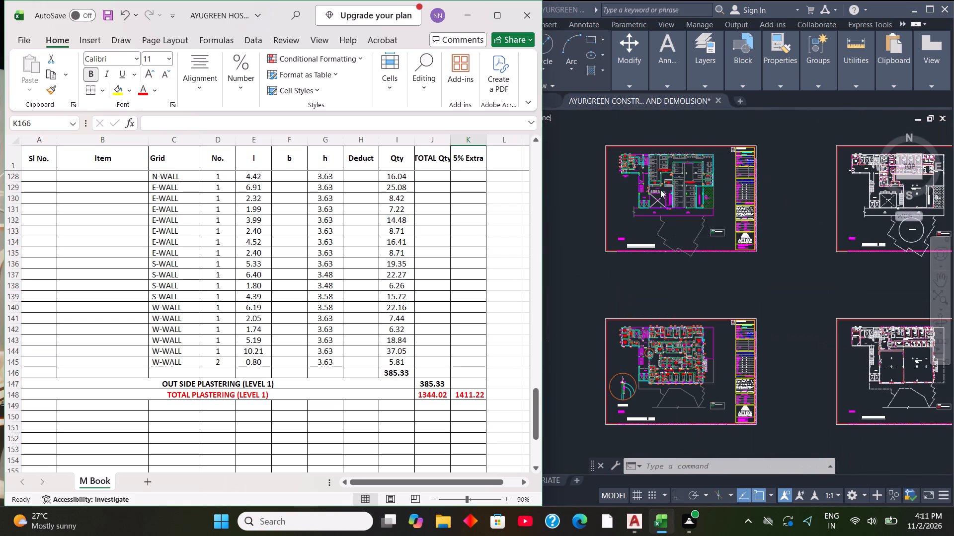
pyautogui.scroll(-2, 685, 221)
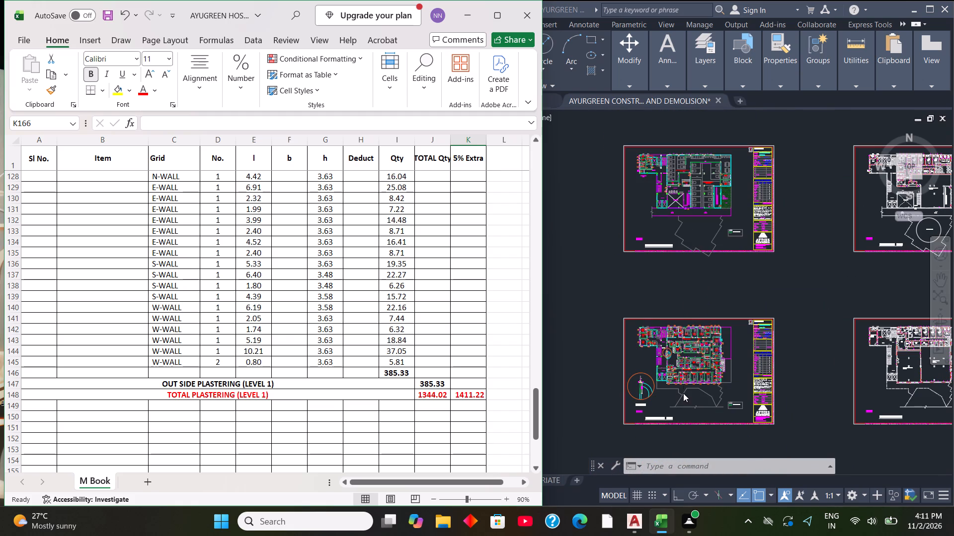
pyautogui.scroll(6, 674, 214)
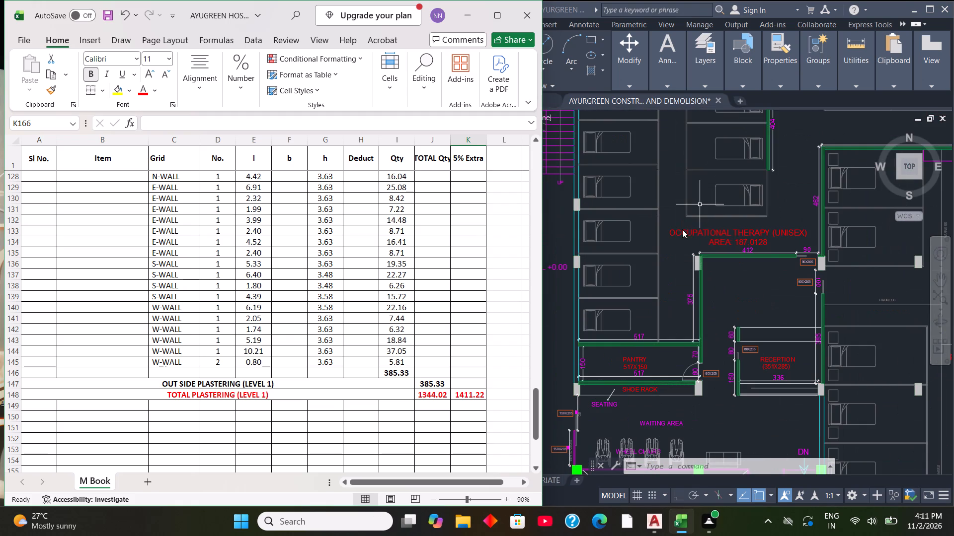
pyautogui.scroll(1, 666, 243)
pyautogui.scroll(-4, 666, 243)
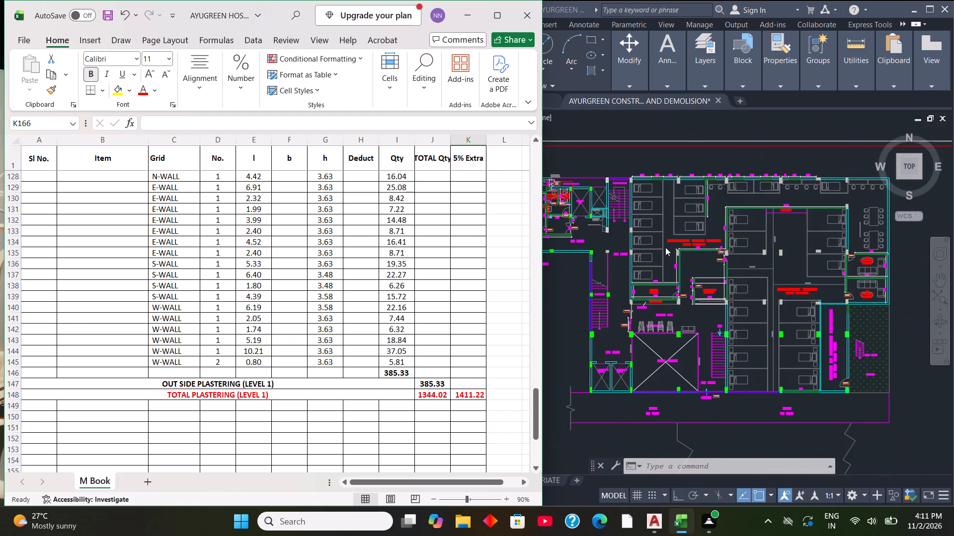
pyautogui.scroll(-3, 676, 253)
pyautogui.scroll(3, 678, 363)
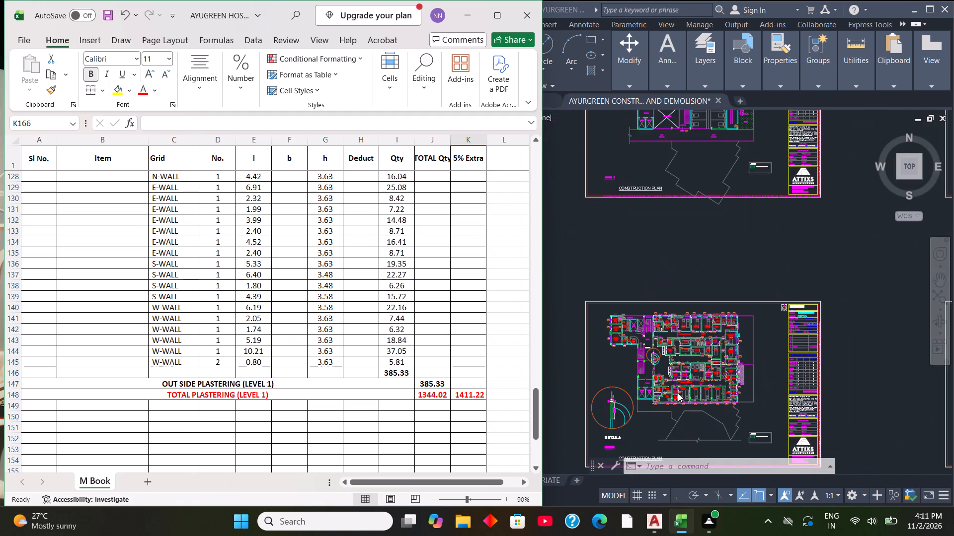
# Examine the Ayurveda floor's construction plan around Detail A, the doctors' cabin, the nearby cubicles and the Ayurveda (Ladies) rooms.
pyautogui.scroll(5, 663, 356)
pyautogui.scroll(-3, 672, 330)
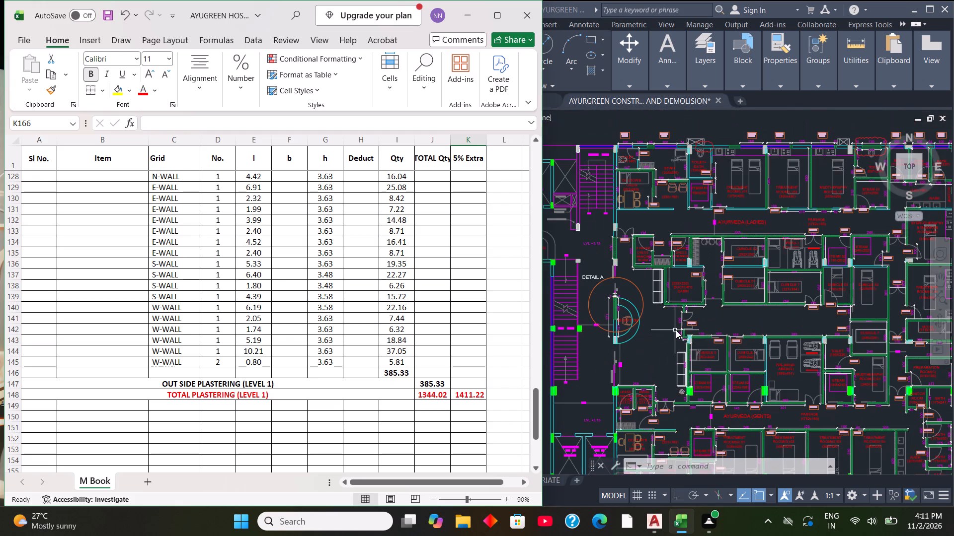
pyautogui.scroll(3, 599, 348)
pyautogui.scroll(-3, 613, 343)
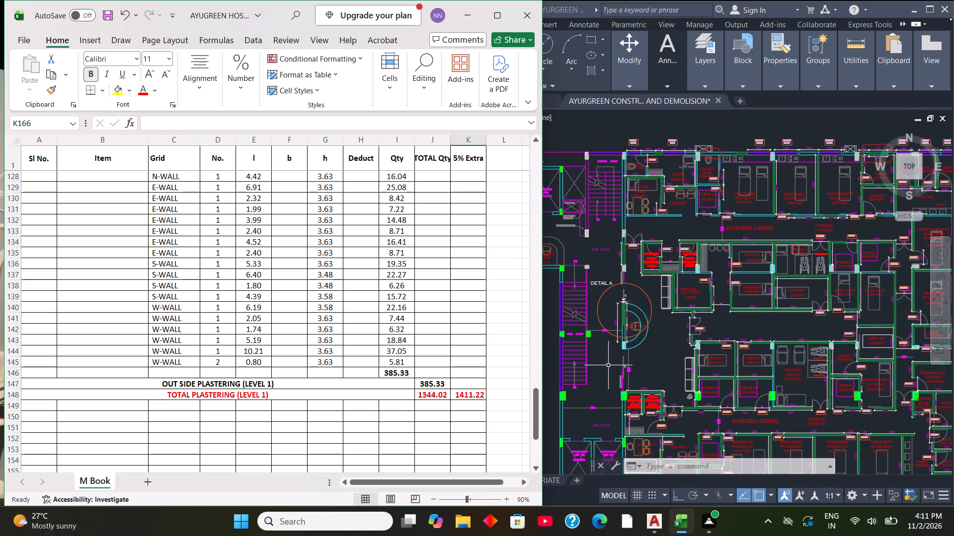
pyautogui.scroll(2, 628, 246)
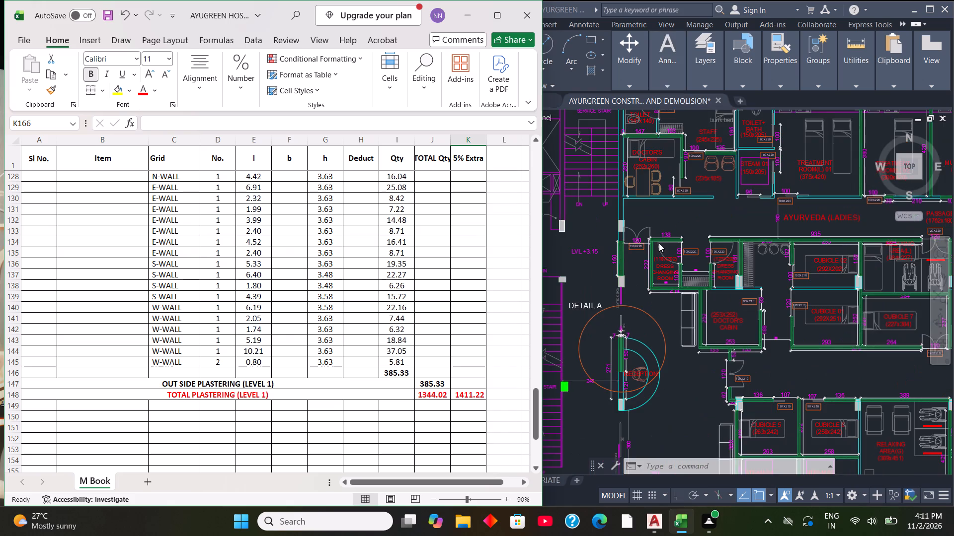
pyautogui.scroll(-3, 667, 248)
pyautogui.scroll(-4, 734, 279)
# Examine the Level 2 construction plan's seen-below void, entry stair, Occupational Therapy and Physiotherapy (Unisex) areas.
pyautogui.scroll(2, 730, 185)
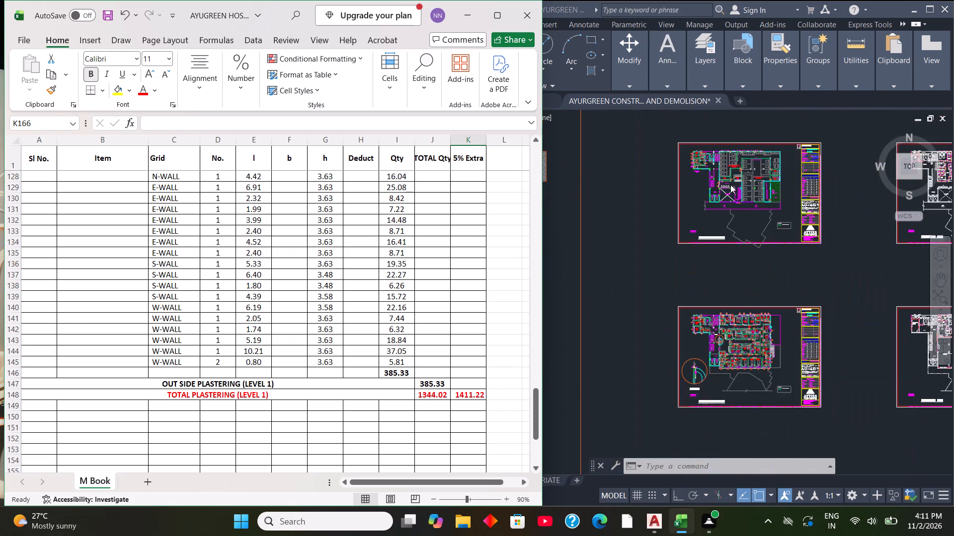
pyautogui.scroll(3, 730, 185)
pyautogui.scroll(-2, 739, 193)
pyautogui.scroll(4, 730, 205)
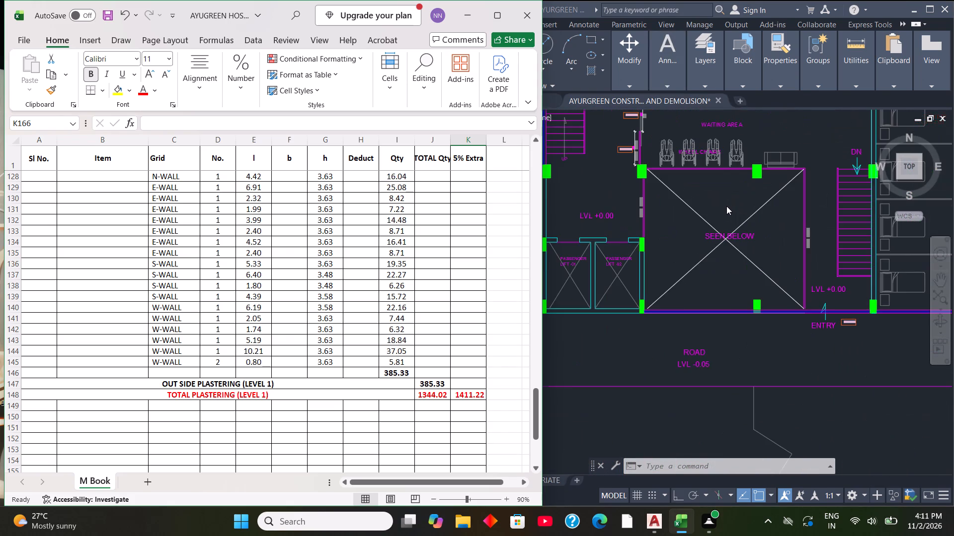
pyautogui.scroll(-4, 718, 215)
pyautogui.scroll(3, 745, 125)
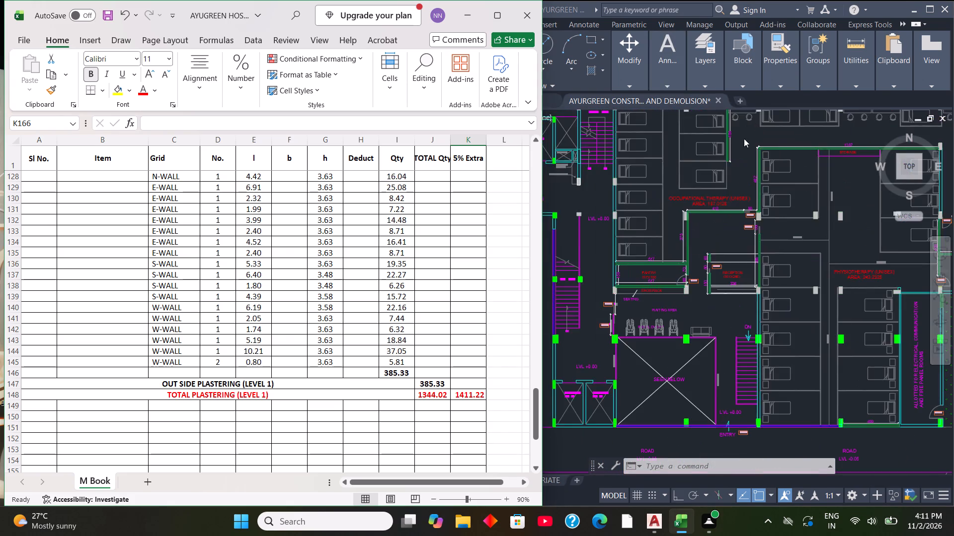
pyautogui.scroll(-4, 710, 168)
pyautogui.scroll(2, 806, 132)
pyautogui.scroll(1, 724, 193)
pyautogui.scroll(-2, 732, 200)
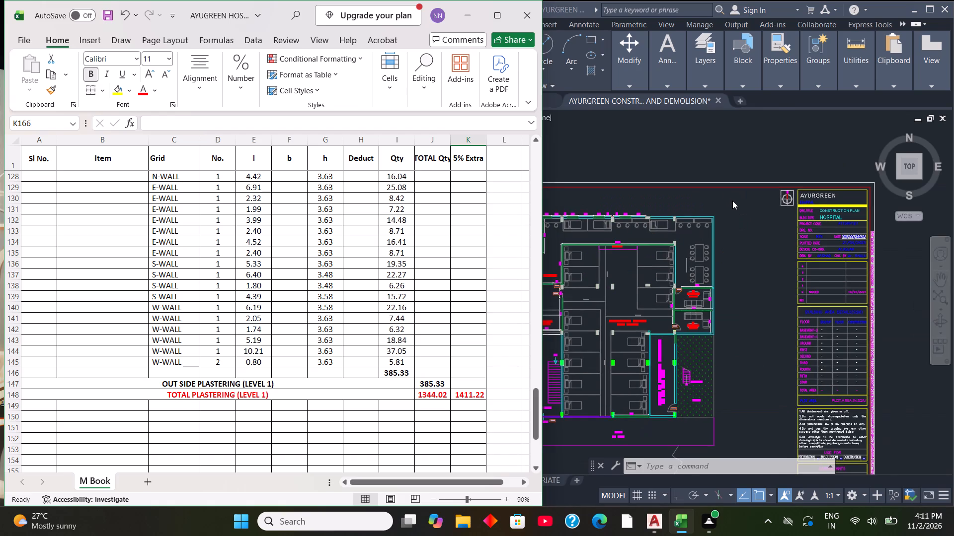
pyautogui.scroll(-1, 733, 204)
pyautogui.scroll(4, 680, 245)
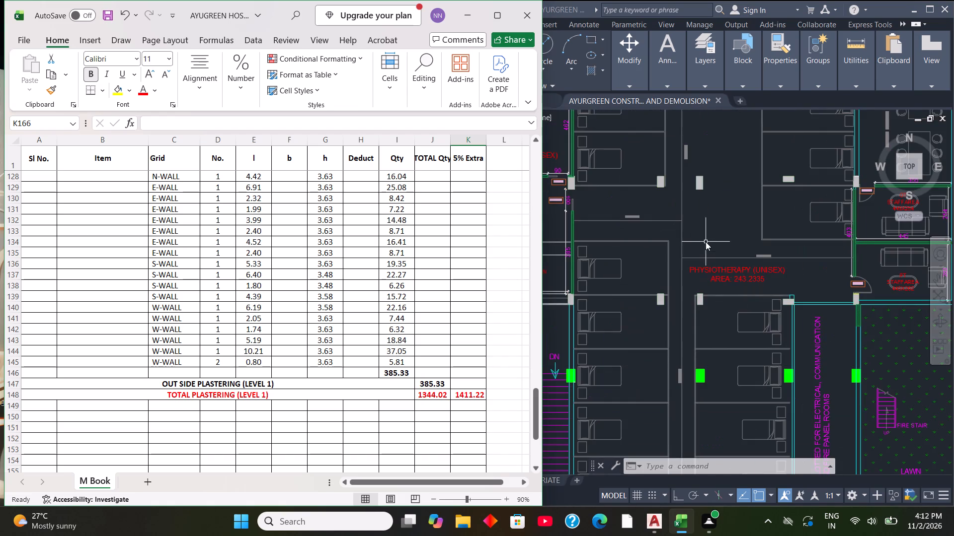
pyautogui.scroll(-3, 725, 234)
pyautogui.scroll(2, 689, 229)
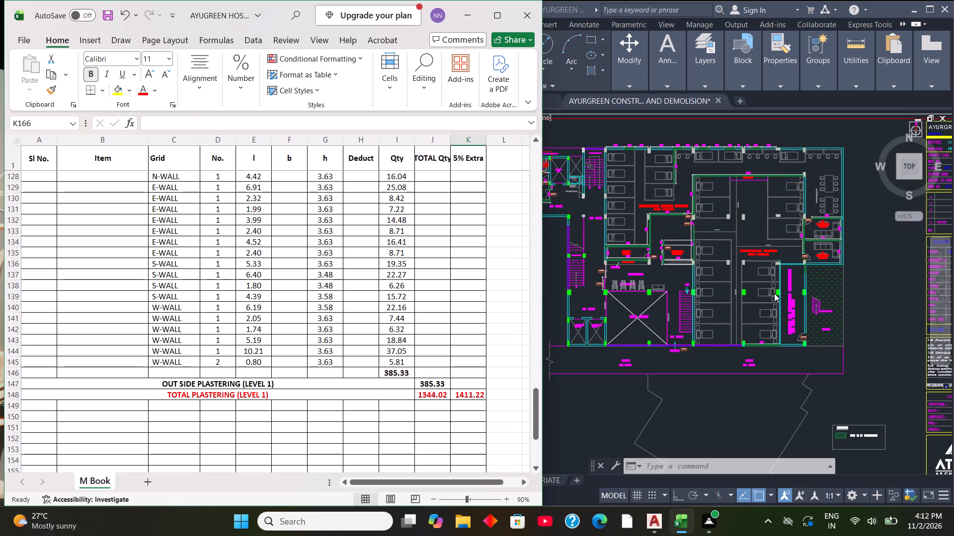
# Examine the Level 2 construction plan's toilet block by the back entry and food holding area, plus the Occupational Therapy ward.
pyautogui.scroll(-1, 763, 268)
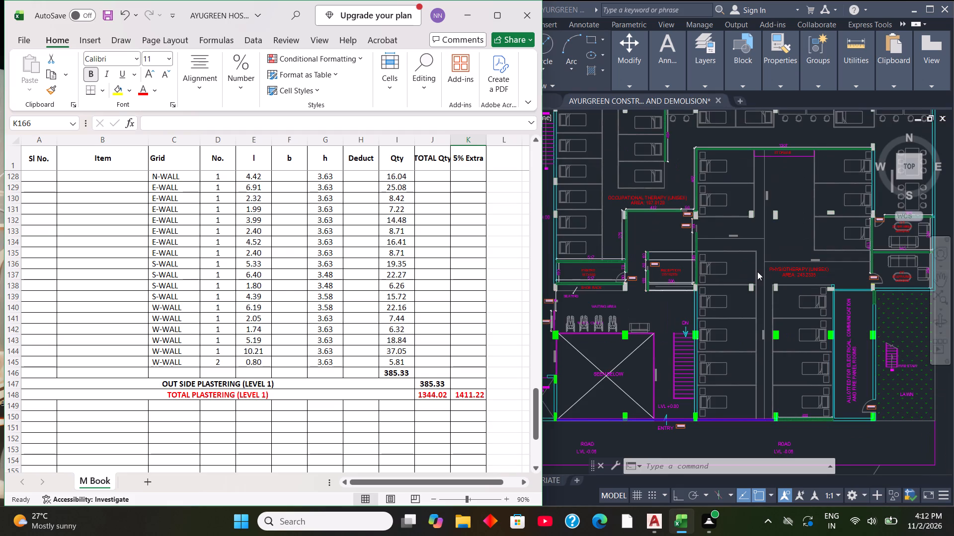
pyautogui.scroll(3, 662, 274)
pyautogui.scroll(-3, 699, 274)
pyautogui.scroll(3, 590, 190)
pyautogui.scroll(-2, 659, 209)
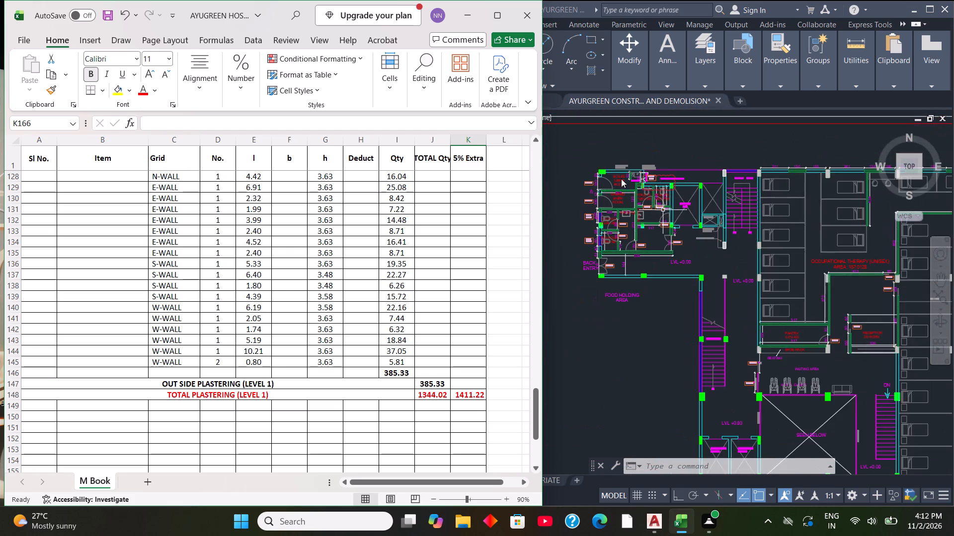
pyautogui.scroll(3, 615, 175)
pyautogui.scroll(-5, 615, 175)
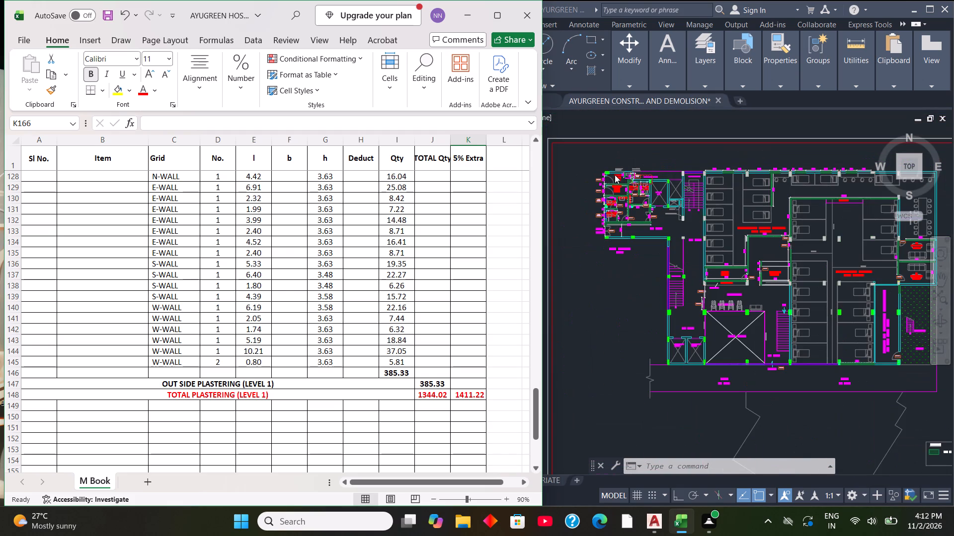
pyautogui.scroll(3, 716, 166)
pyautogui.scroll(-1, 715, 170)
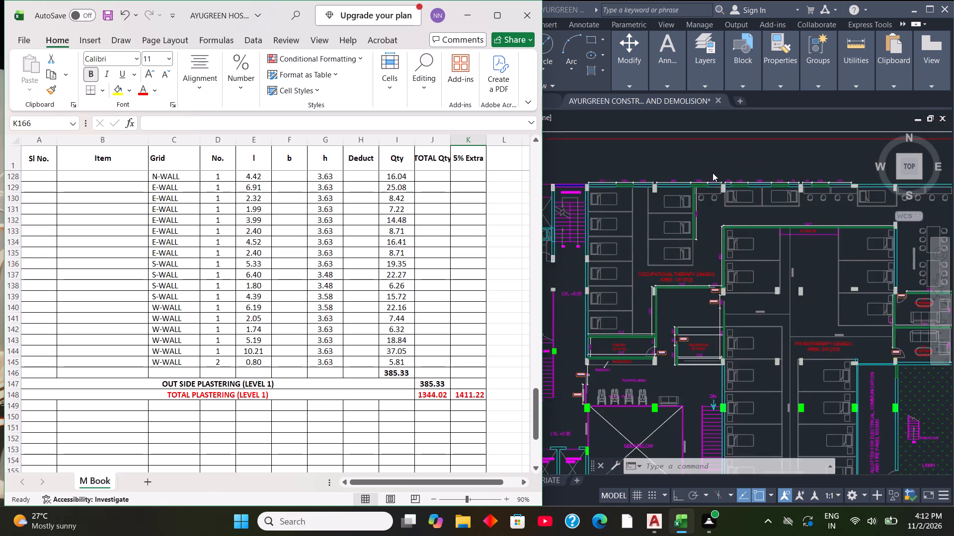
# Examine the electrical, communication and fire panel rooms, fire stair and lawn side of the Level 2 construction plan.
pyautogui.scroll(-2, 713, 173)
pyautogui.scroll(3, 784, 247)
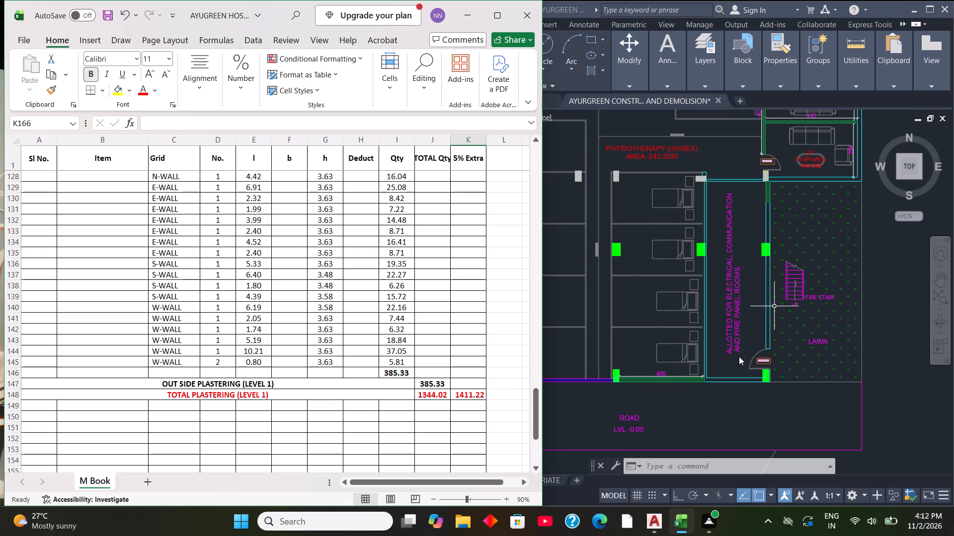
pyautogui.scroll(-1, 729, 313)
pyautogui.scroll(2, 818, 296)
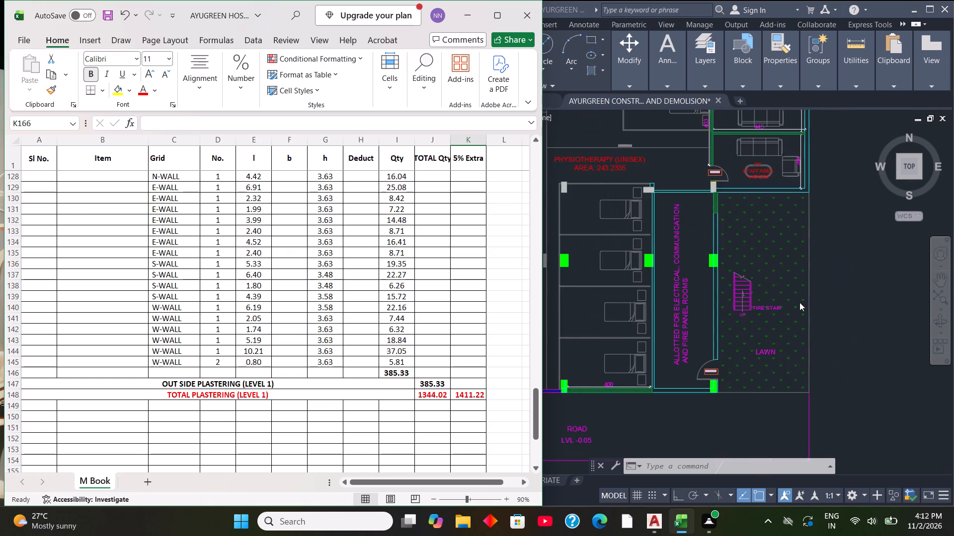
pyautogui.scroll(1, 736, 328)
pyautogui.scroll(-4, 744, 311)
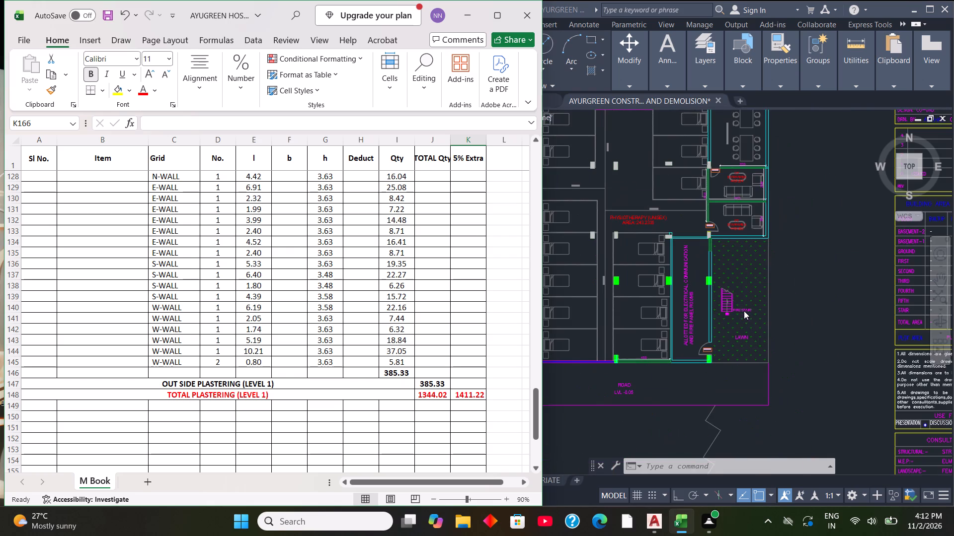
pyautogui.scroll(-2, 742, 327)
pyautogui.scroll(3, 655, 326)
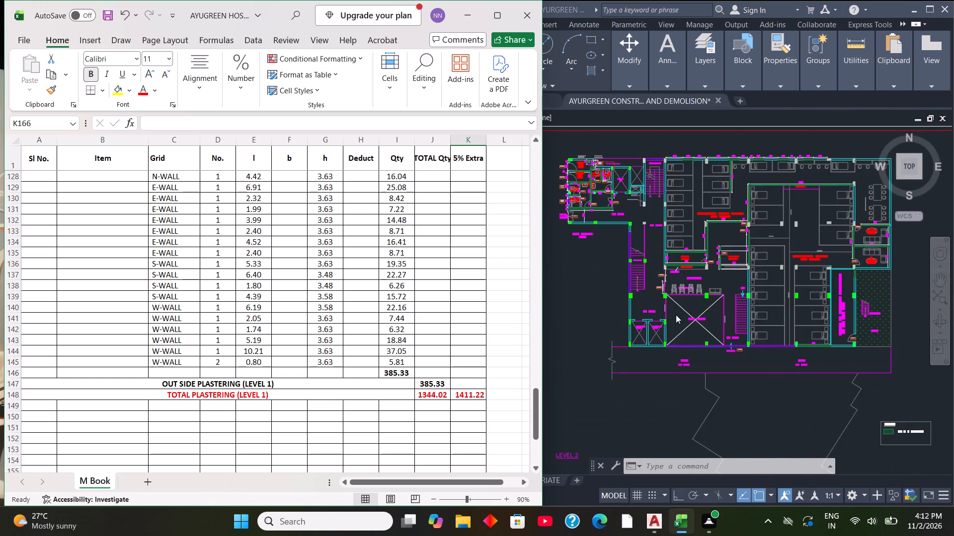
# Examine the Level 2 waiting area, fixed glass around the seen-below void, passenger lifts 01 and 02, and main stair.
pyautogui.scroll(1, 712, 315)
pyautogui.scroll(2, 648, 320)
pyautogui.scroll(-2, 684, 319)
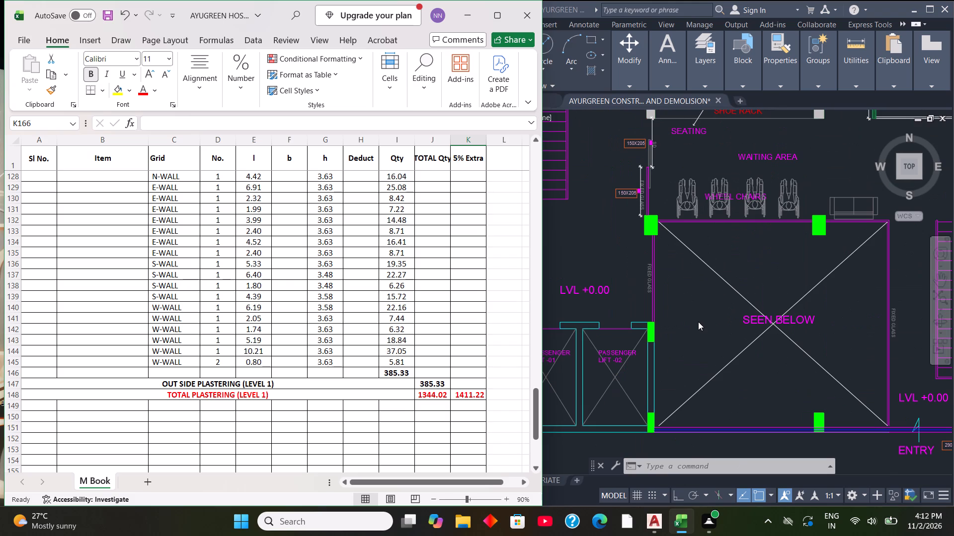
pyautogui.scroll(2, 733, 253)
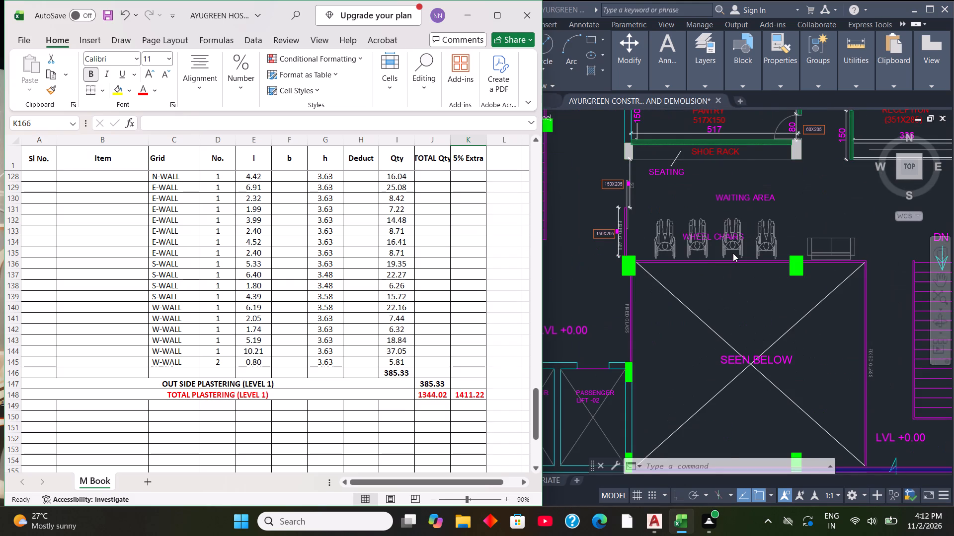
pyautogui.scroll(-3, 733, 253)
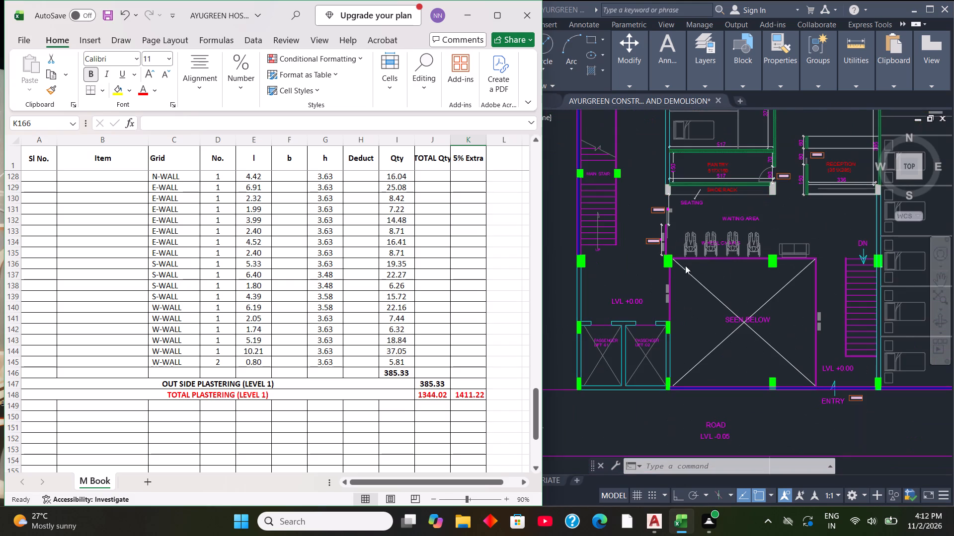
pyautogui.scroll(3, 678, 303)
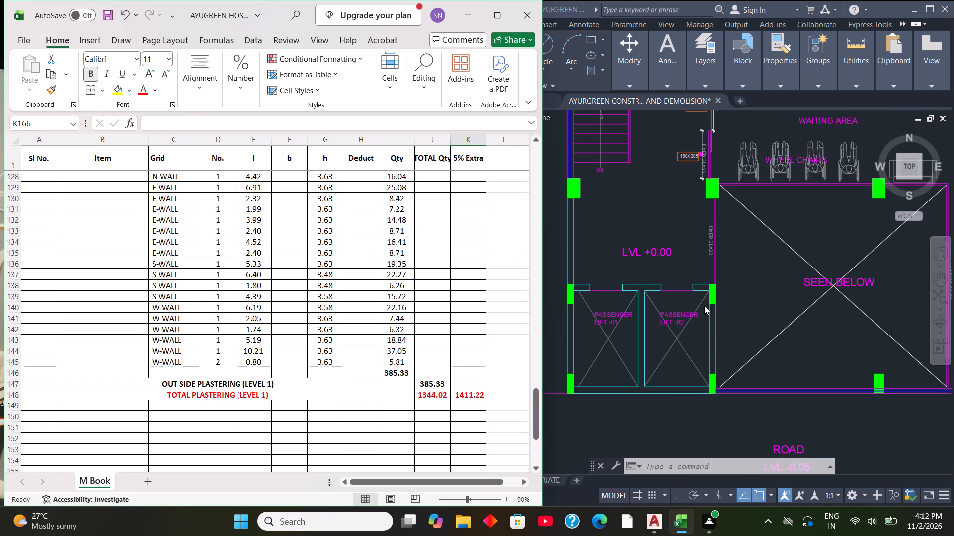
pyautogui.scroll(-4, 704, 305)
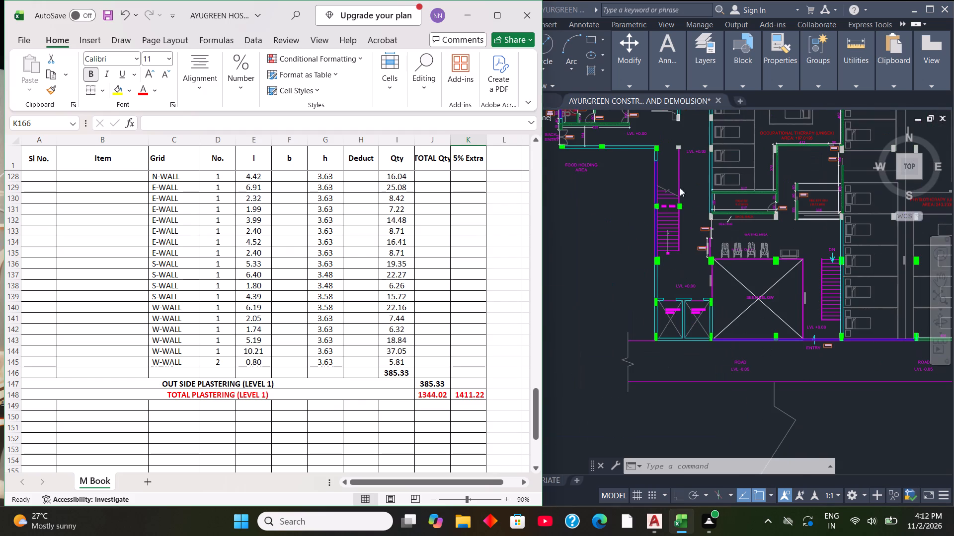
pyautogui.scroll(2, 681, 181)
pyautogui.scroll(-6, 655, 203)
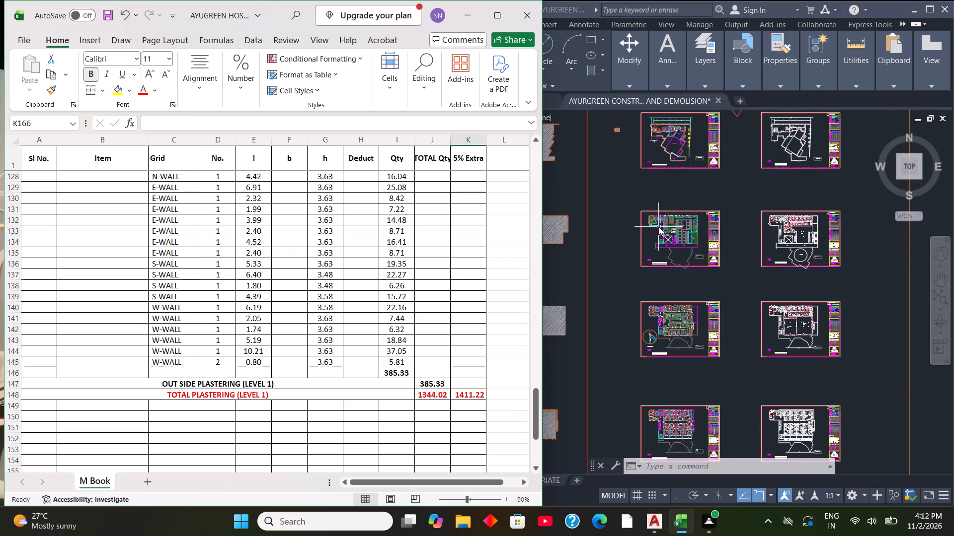
# Examine the Level 2 demolition plan, covering the Physio Therapy Gents area, reception, lobby, seen-below void and passenger lifts.
pyautogui.scroll(6, 679, 108)
pyautogui.scroll(-2, 697, 159)
pyautogui.scroll(2, 670, 139)
pyautogui.scroll(-5, 672, 139)
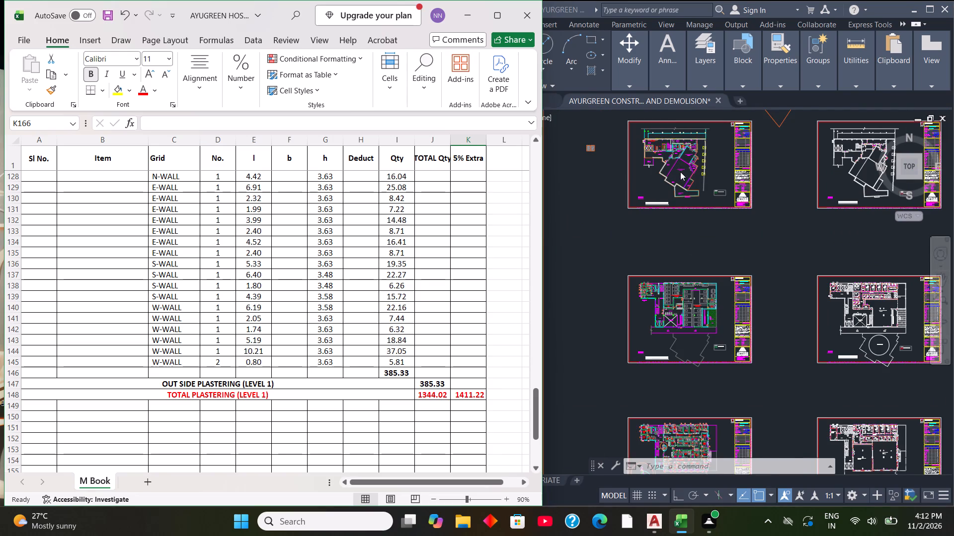
pyautogui.scroll(5, 811, 254)
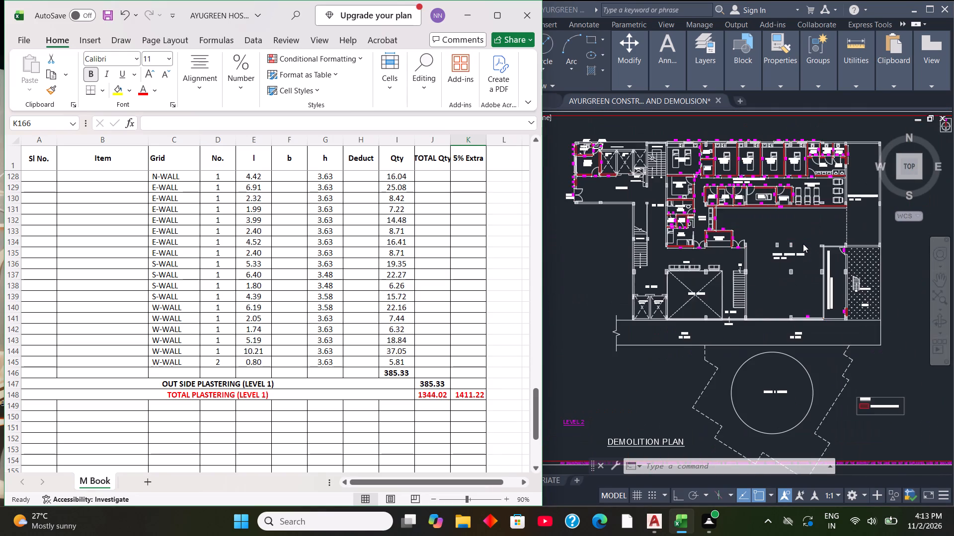
pyautogui.scroll(2, 801, 243)
pyautogui.scroll(-2, 798, 243)
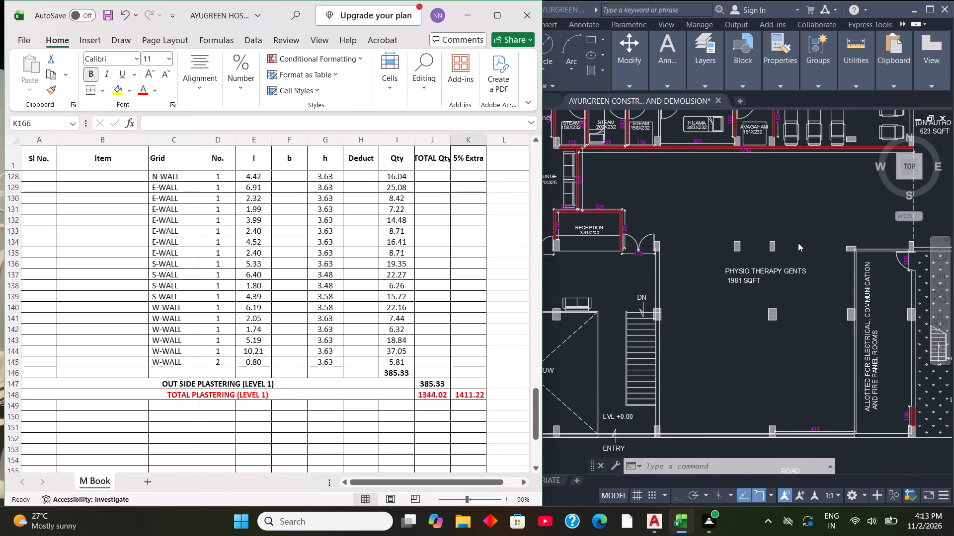
pyautogui.scroll(-2, 798, 243)
pyautogui.scroll(2, 733, 285)
pyautogui.scroll(2, 659, 256)
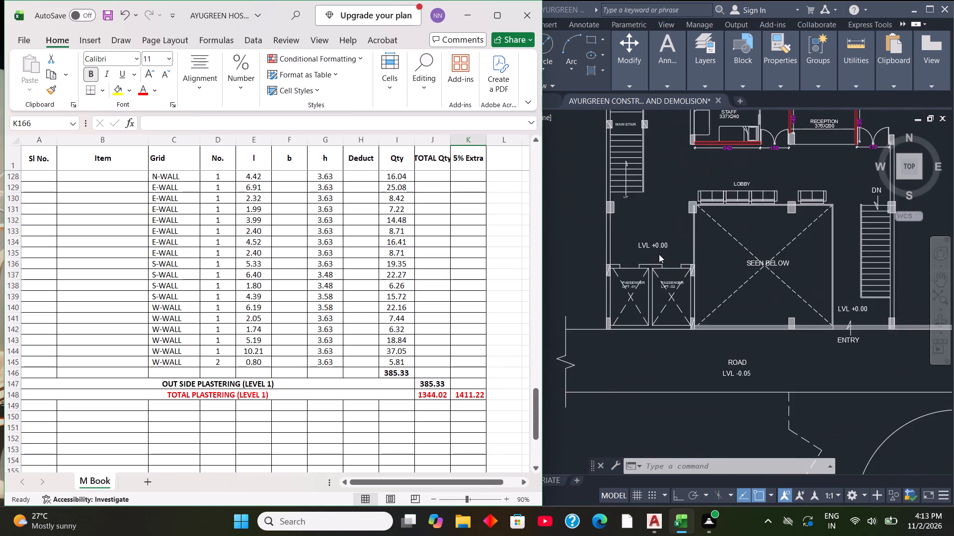
pyautogui.scroll(-5, 659, 254)
pyautogui.scroll(1, 780, 228)
pyautogui.scroll(-3, 783, 229)
pyautogui.scroll(1, 637, 335)
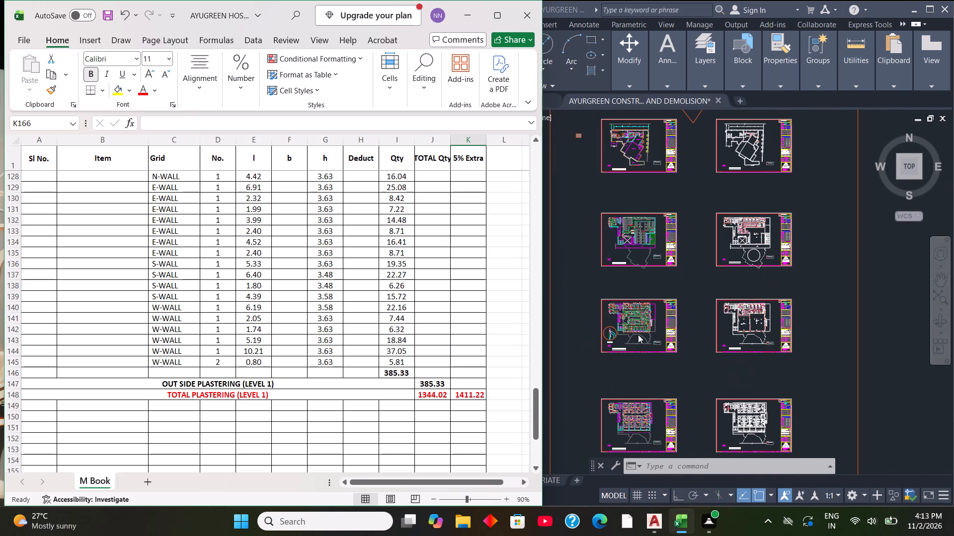
# Review the Ayurveda floor and Level 2 construction plan sheets alongside their demolition plans.
pyautogui.scroll(3, 649, 330)
pyautogui.scroll(-3, 656, 329)
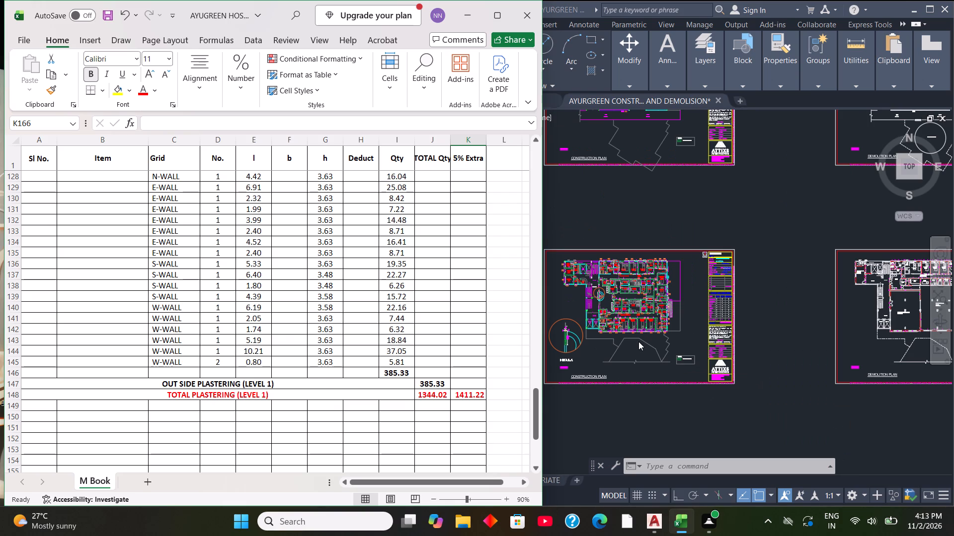
pyautogui.scroll(3, 641, 165)
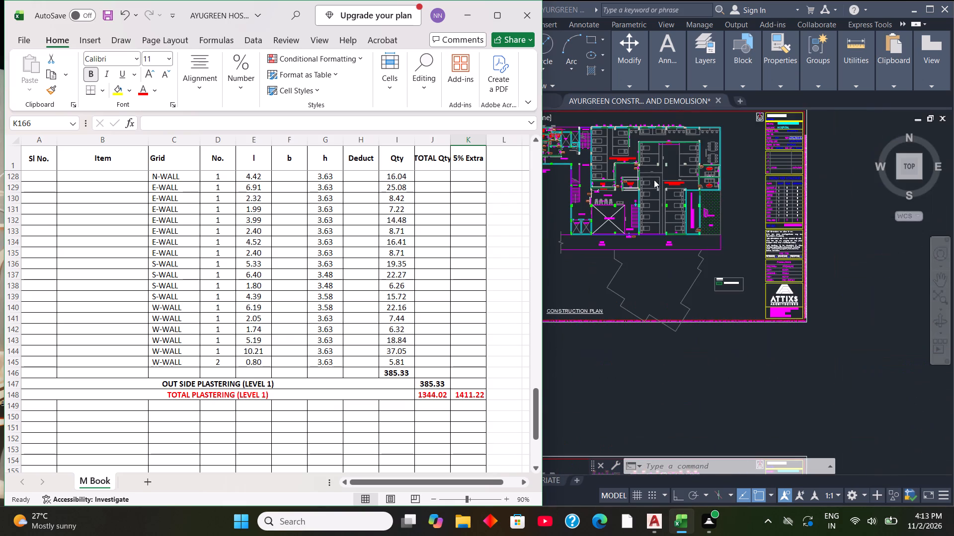
pyautogui.scroll(-4, 677, 225)
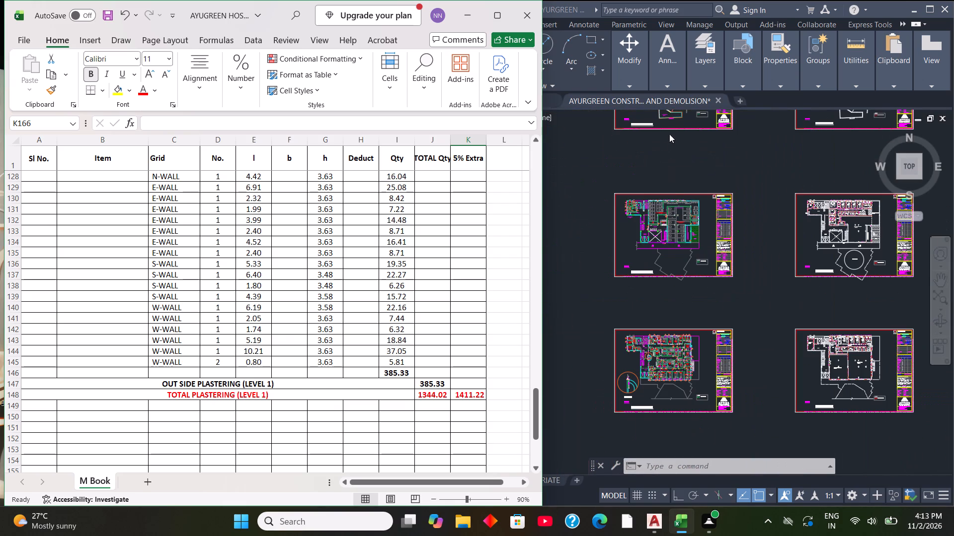
# Examine the construction plan of the floor with the prayer areas, ablution and supermarket.
pyautogui.scroll(6, 669, 134)
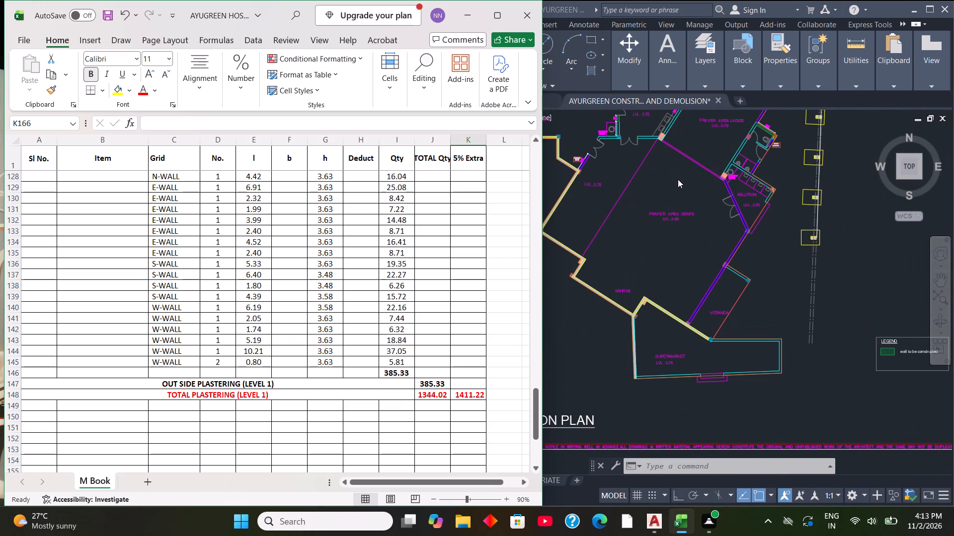
pyautogui.scroll(-5, 679, 183)
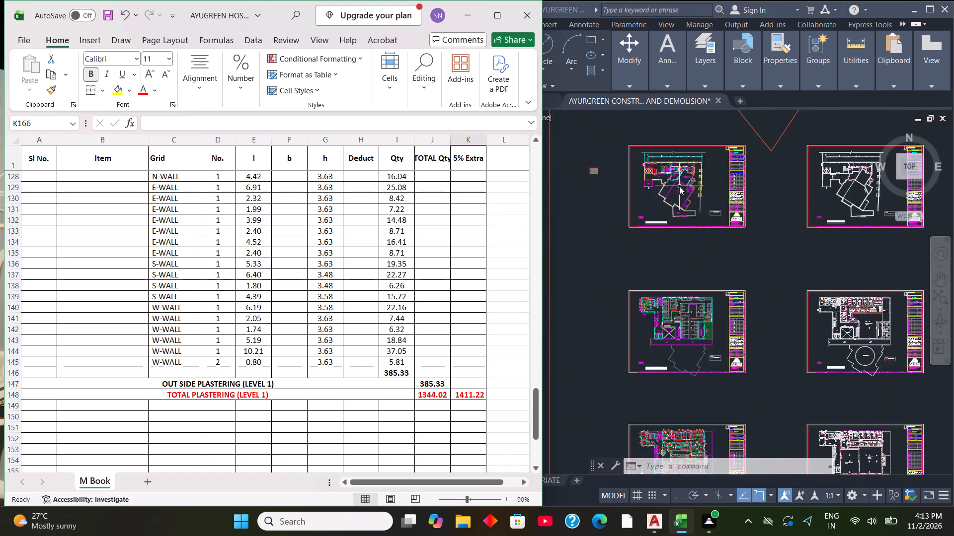
pyautogui.scroll(5, 681, 186)
pyautogui.scroll(-5, 682, 186)
pyautogui.scroll(1, 706, 345)
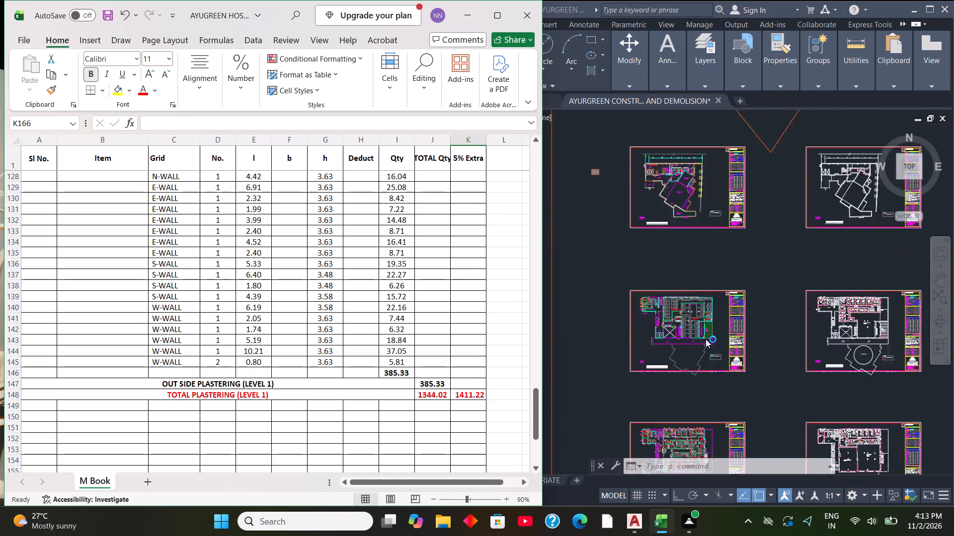
# Examine the Level 2 construction plan around the unisex physiotherapy area, the electrical communication room, the fire stair and the lawn.
pyautogui.scroll(1, 706, 339)
pyautogui.scroll(4, 659, 317)
pyautogui.scroll(-1, 659, 303)
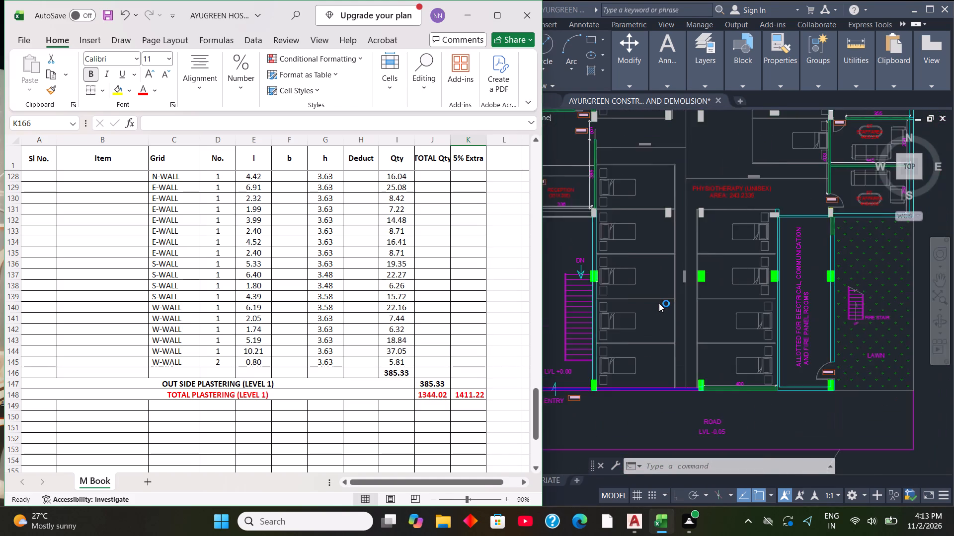
pyautogui.scroll(-2, 659, 303)
pyautogui.scroll(4, 678, 268)
pyautogui.scroll(-5, 687, 262)
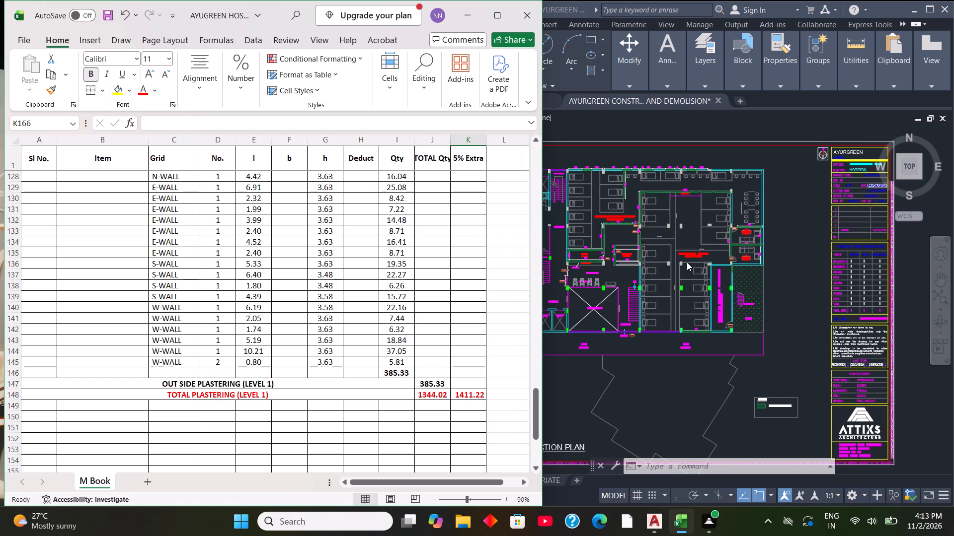
pyautogui.scroll(-3, 741, 264)
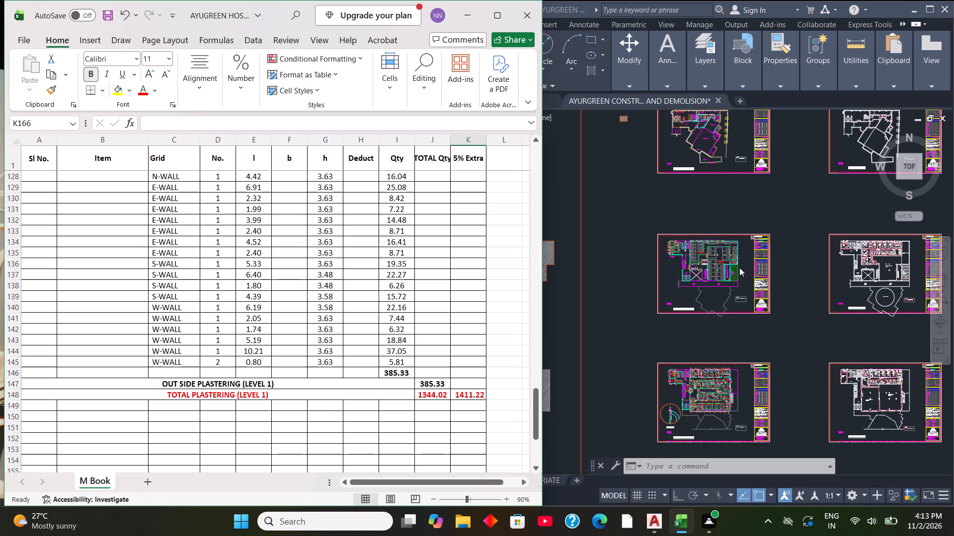
pyautogui.scroll(3, 724, 203)
pyautogui.scroll(-2, 709, 292)
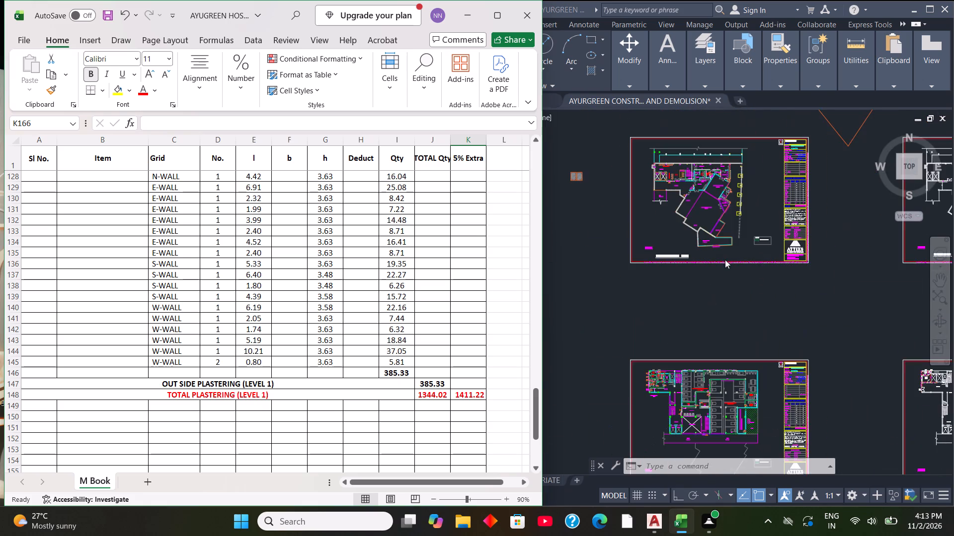
# Examine the whole Level 2 construction plan, from the toilet block and stairs to the waiting area, seen-below void and passenger lifts.
pyautogui.scroll(3, 717, 252)
pyautogui.scroll(2, 663, 230)
pyautogui.scroll(-6, 671, 243)
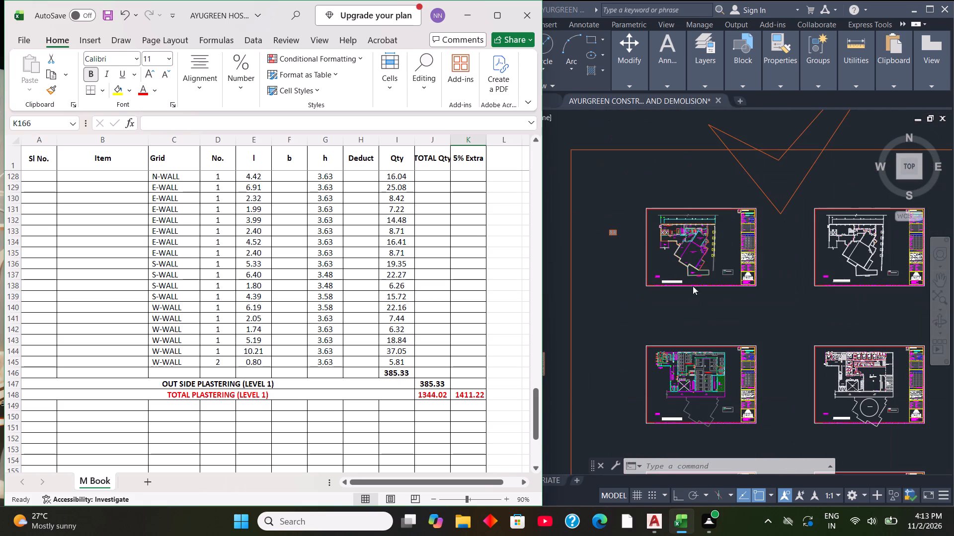
pyautogui.scroll(6, 690, 327)
pyautogui.scroll(-3, 684, 323)
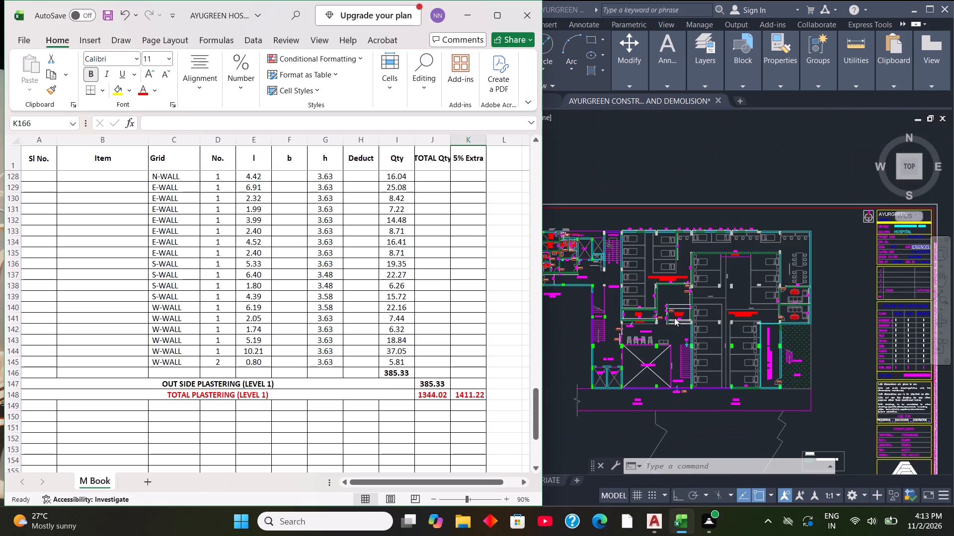
pyautogui.scroll(3, 619, 305)
pyautogui.scroll(-3, 645, 283)
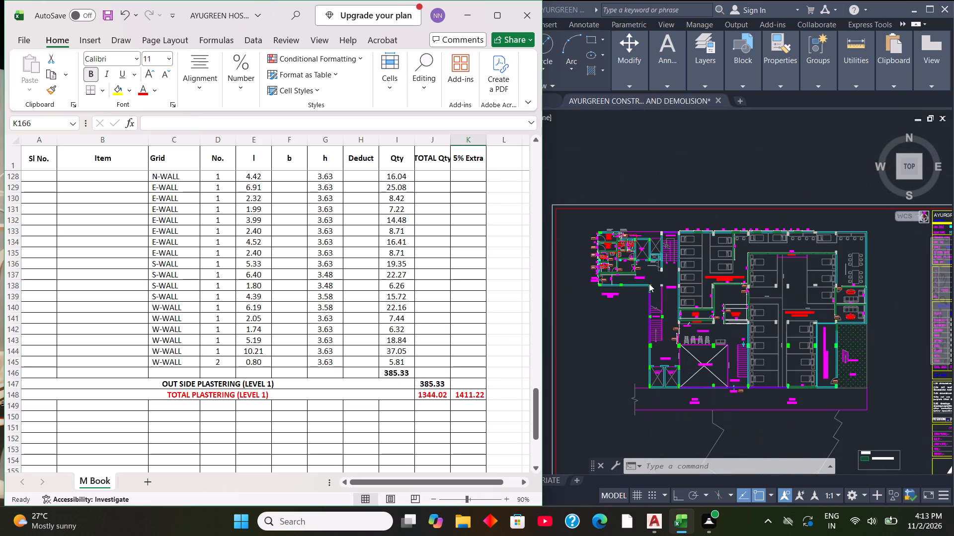
pyautogui.scroll(2, 660, 338)
pyautogui.scroll(-1, 668, 328)
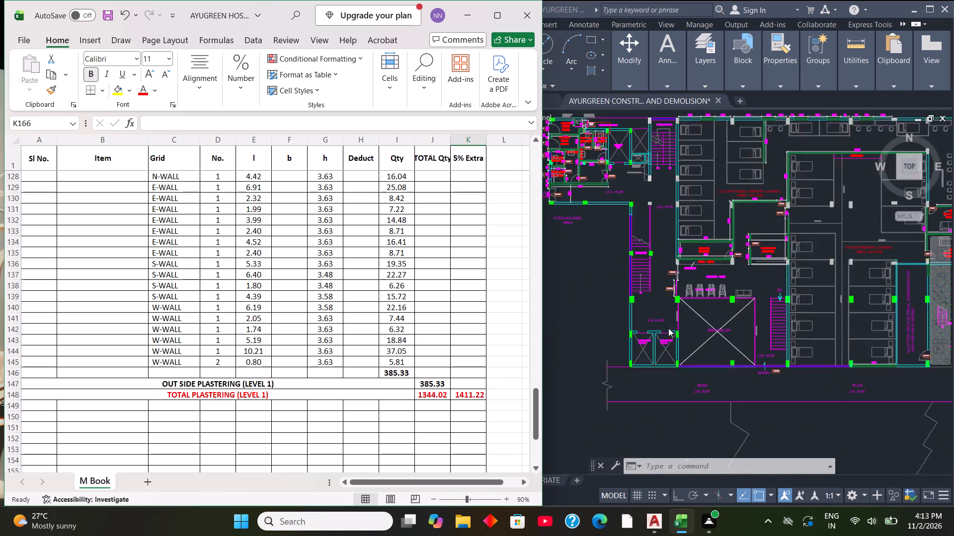
pyautogui.scroll(-4, 668, 328)
pyautogui.scroll(3, 659, 402)
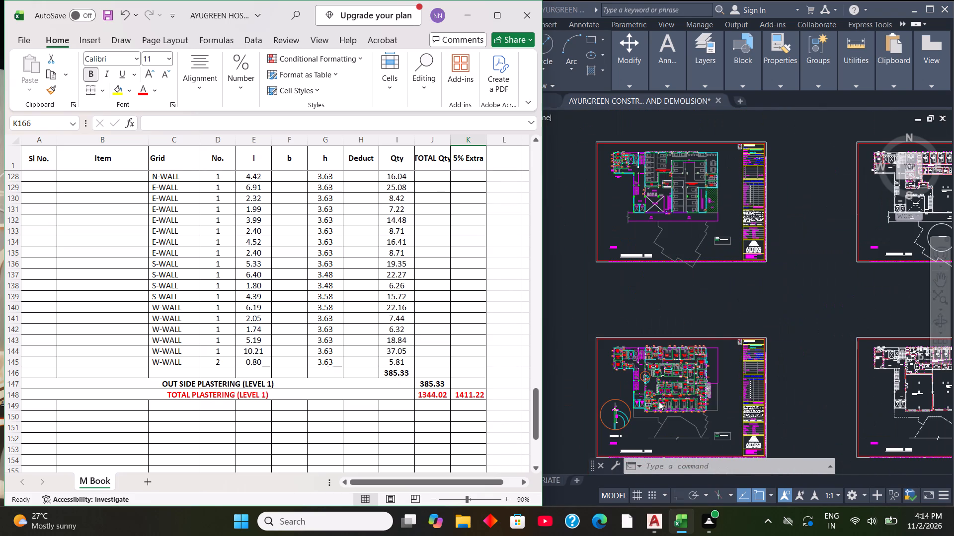
# Compare the Ayurveda floor's construction plan, including the Ayurveda Gents rooms along its south wall, with the Level 2 construction plan.
pyautogui.scroll(-1, 662, 400)
pyautogui.scroll(1, 649, 397)
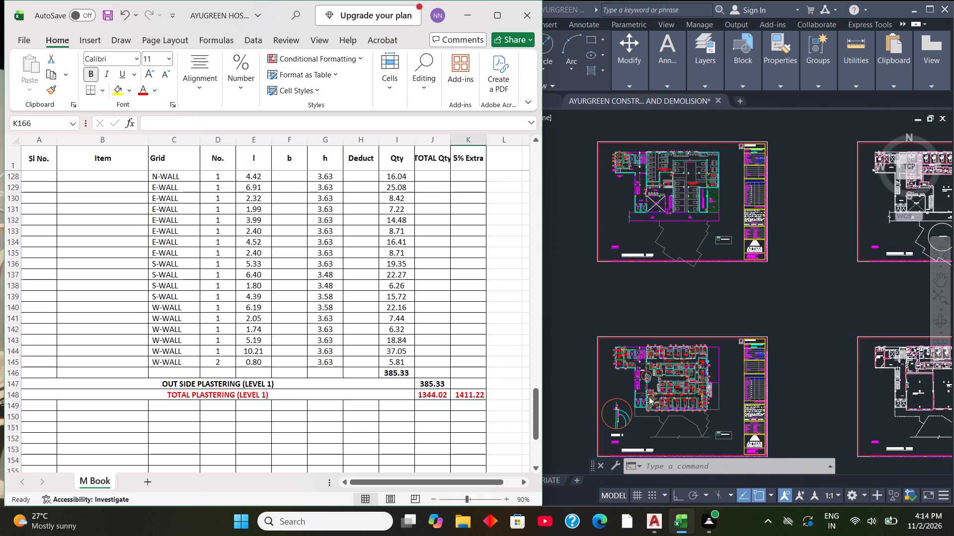
pyautogui.scroll(3, 645, 397)
pyautogui.scroll(-3, 645, 397)
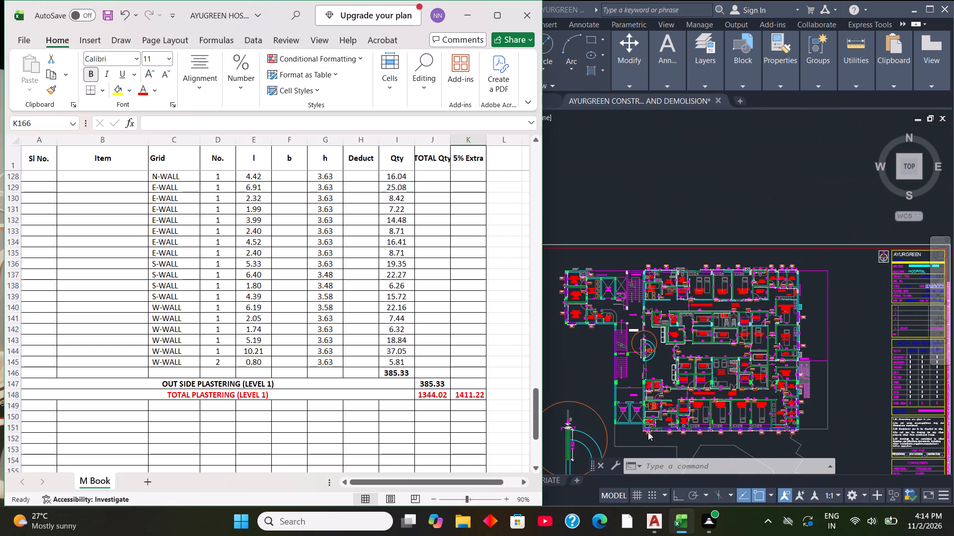
pyautogui.scroll(3, 647, 426)
pyautogui.scroll(-2, 647, 424)
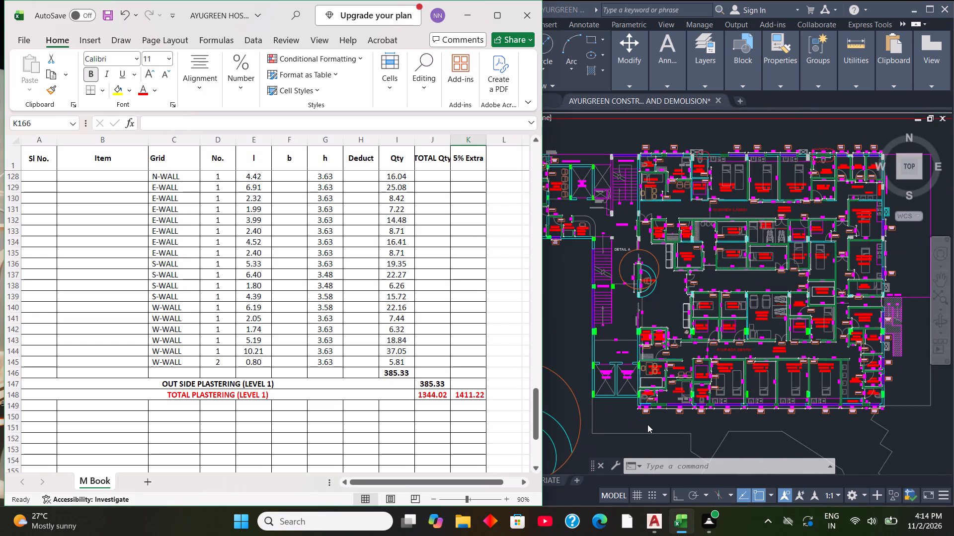
pyautogui.scroll(-2, 647, 424)
pyautogui.scroll(2, 642, 240)
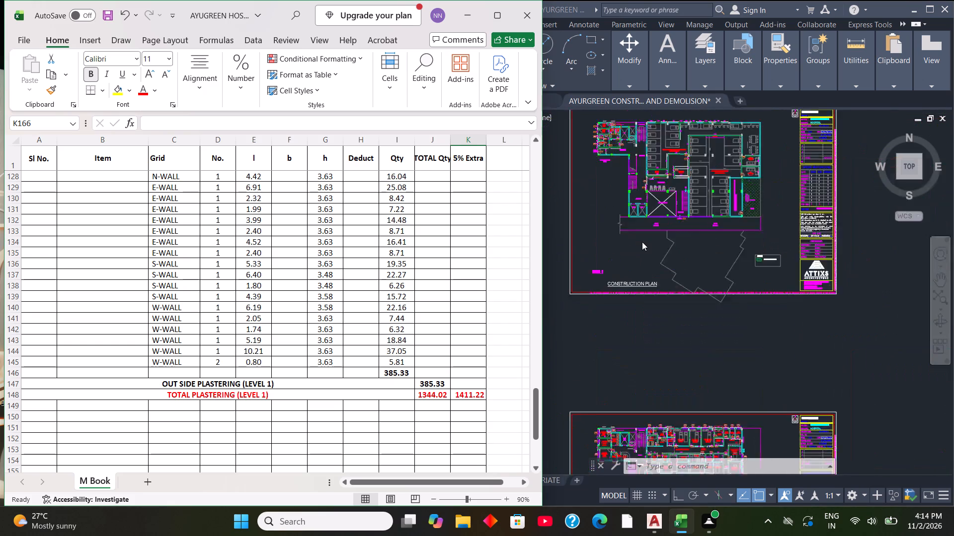
pyautogui.scroll(1, 642, 242)
pyautogui.scroll(-2, 641, 241)
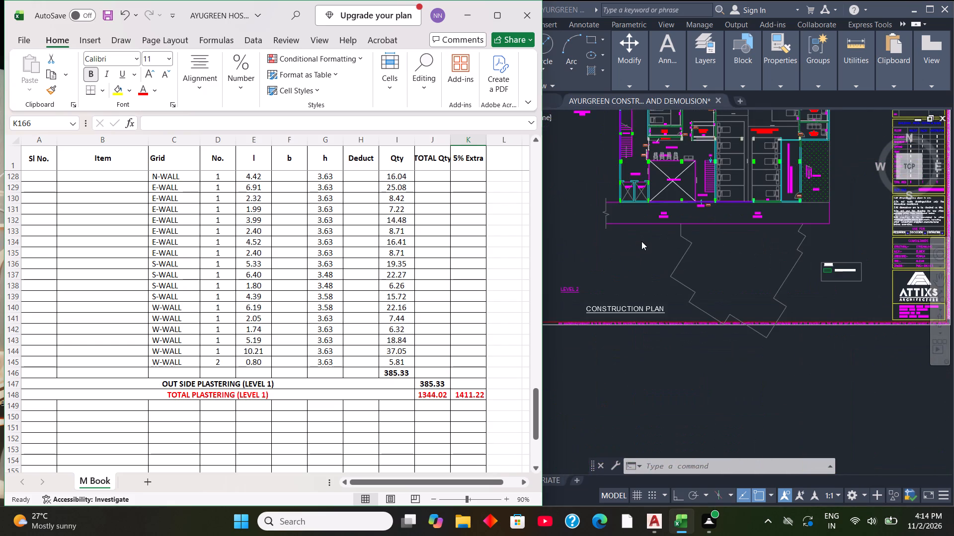
pyautogui.scroll(-2, 641, 242)
pyautogui.scroll(2, 651, 363)
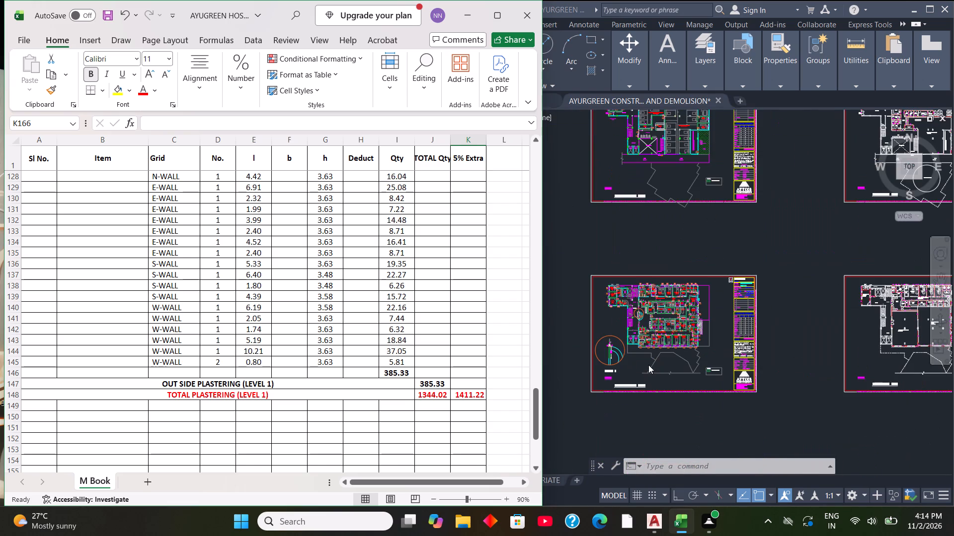
pyautogui.scroll(4, 643, 342)
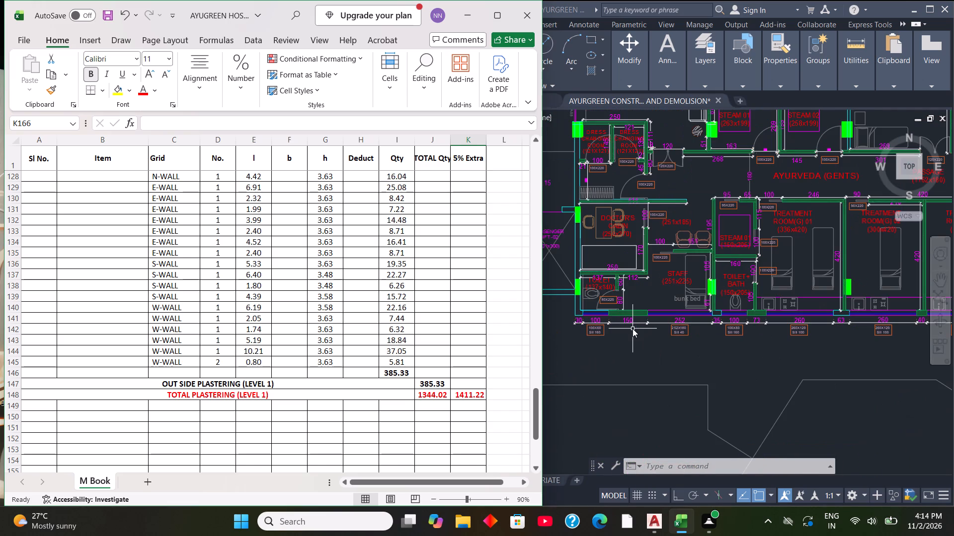
pyautogui.scroll(-3, 647, 283)
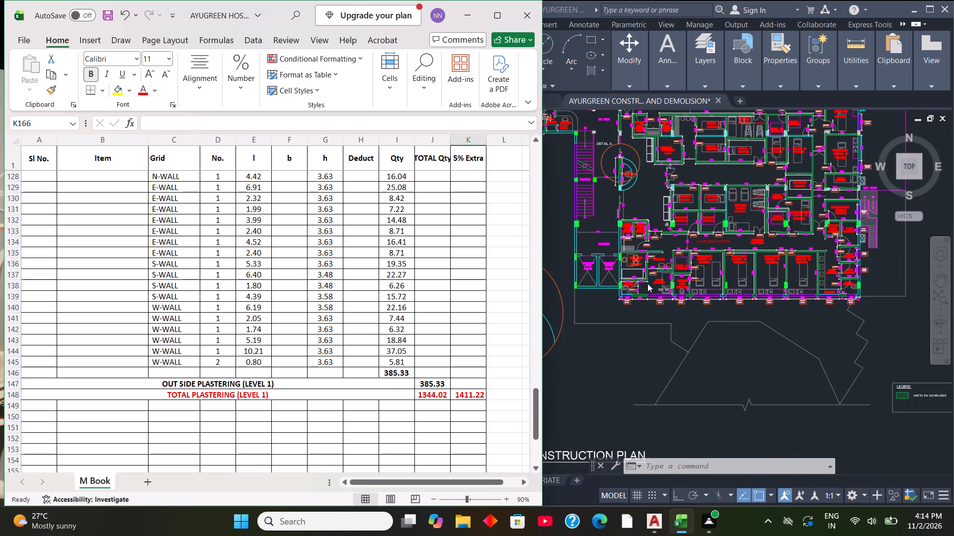
pyautogui.scroll(-3, 676, 287)
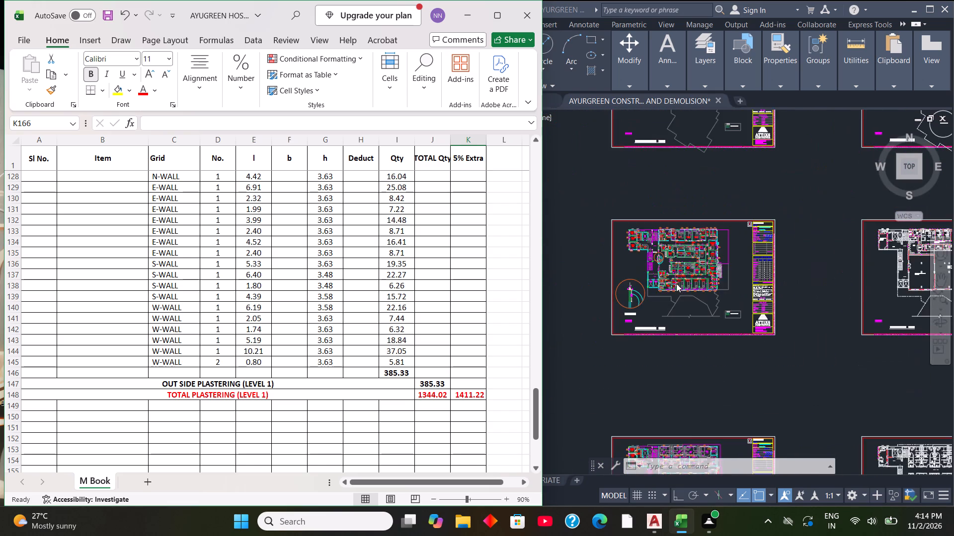
# Compare Level 2's road-side south wall with the Ayurveda floor's south wall around treatment rooms (G) 03 and 04.
pyautogui.scroll(5, 661, 155)
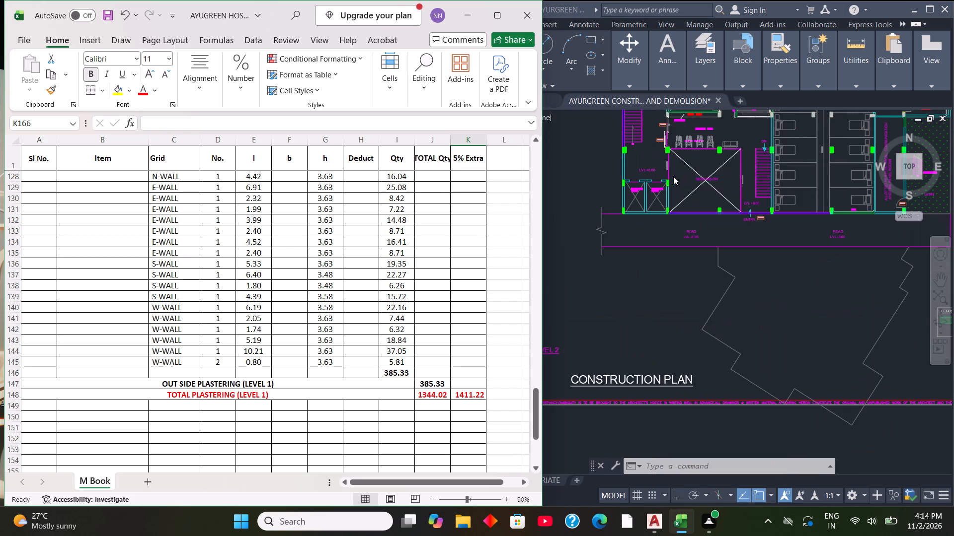
pyautogui.scroll(-3, 673, 184)
pyautogui.scroll(2, 725, 193)
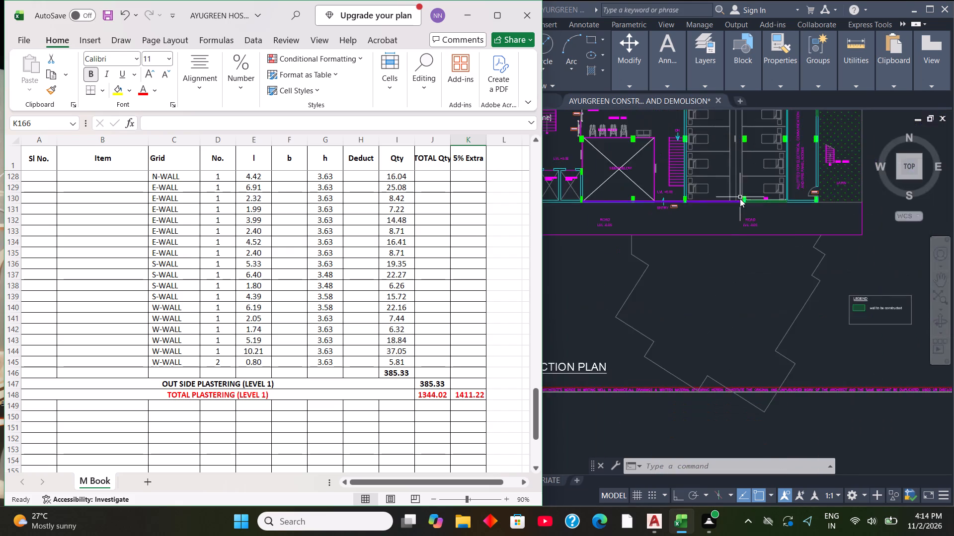
pyautogui.scroll(-3, 737, 208)
pyautogui.scroll(-1, 725, 253)
pyautogui.scroll(4, 737, 342)
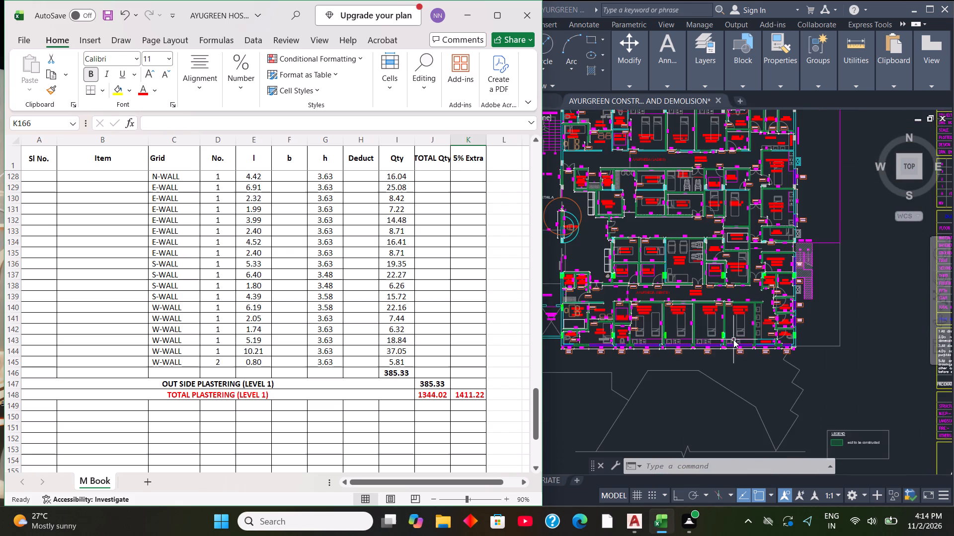
pyautogui.scroll(3, 733, 339)
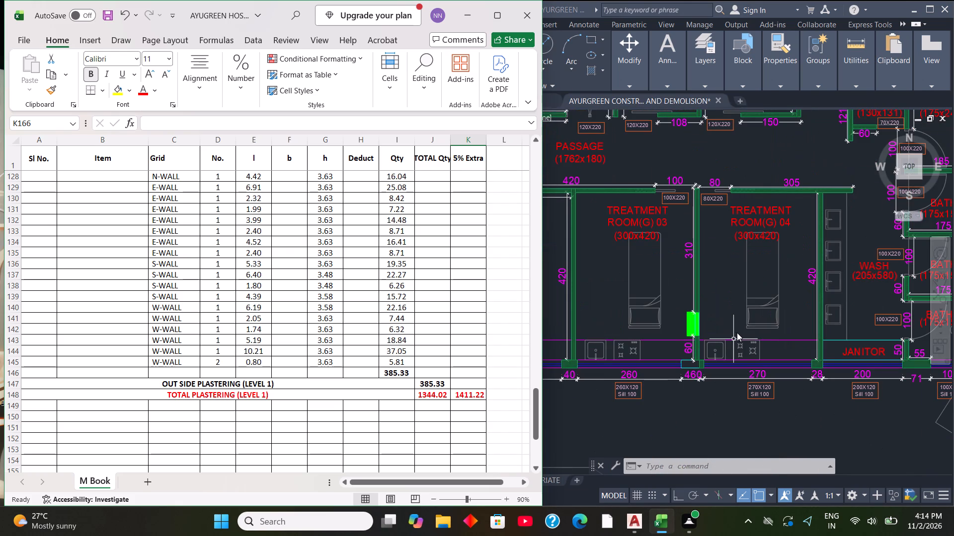
pyautogui.scroll(-6, 739, 333)
pyautogui.scroll(1, 702, 130)
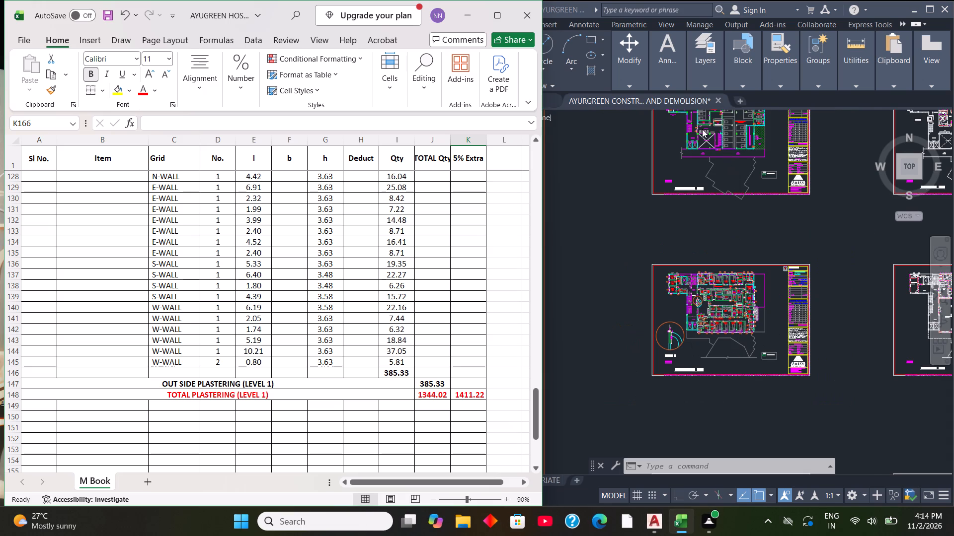
# Examine the seen-below void and entry on Level 2, and the Ayurveda floor's central rooms, stairs, lifts and Detail A.
pyautogui.scroll(3, 702, 129)
pyautogui.scroll(2, 715, 174)
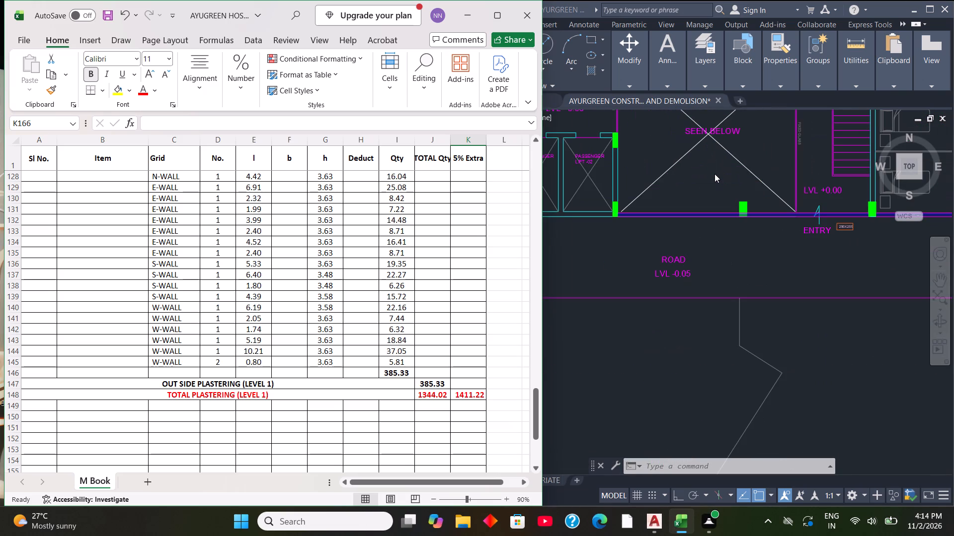
pyautogui.scroll(-6, 715, 174)
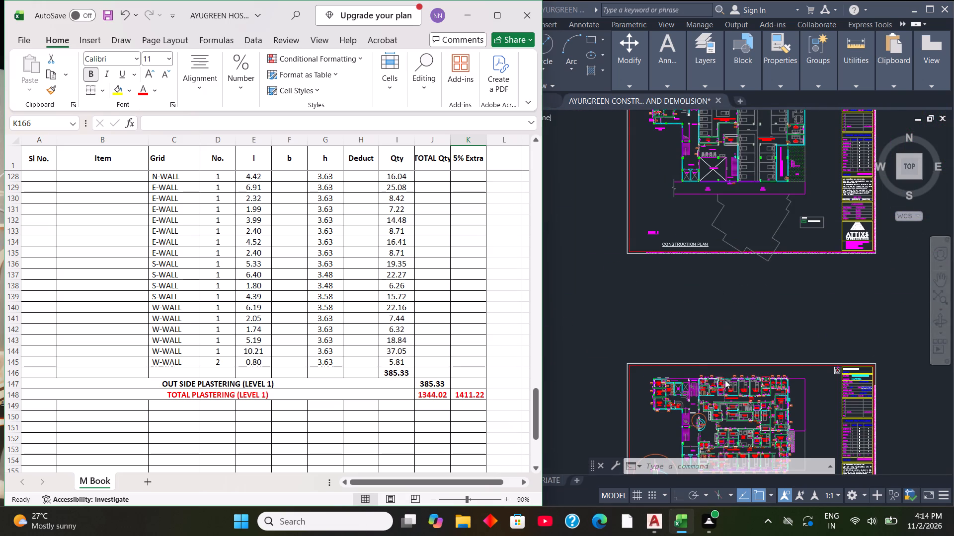
pyautogui.scroll(2, 725, 380)
pyautogui.scroll(2, 750, 271)
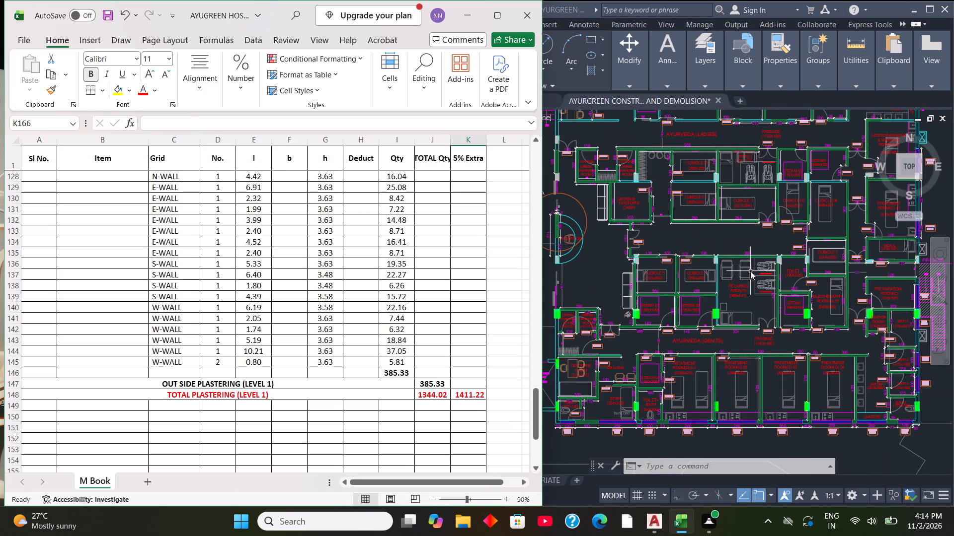
pyautogui.scroll(-2, 742, 254)
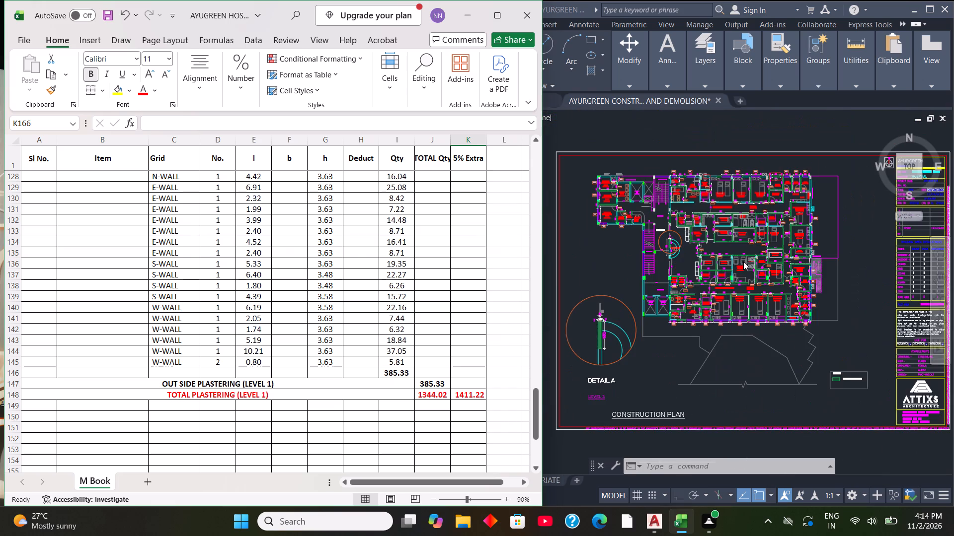
pyautogui.scroll(-1, 743, 262)
pyautogui.scroll(3, 687, 222)
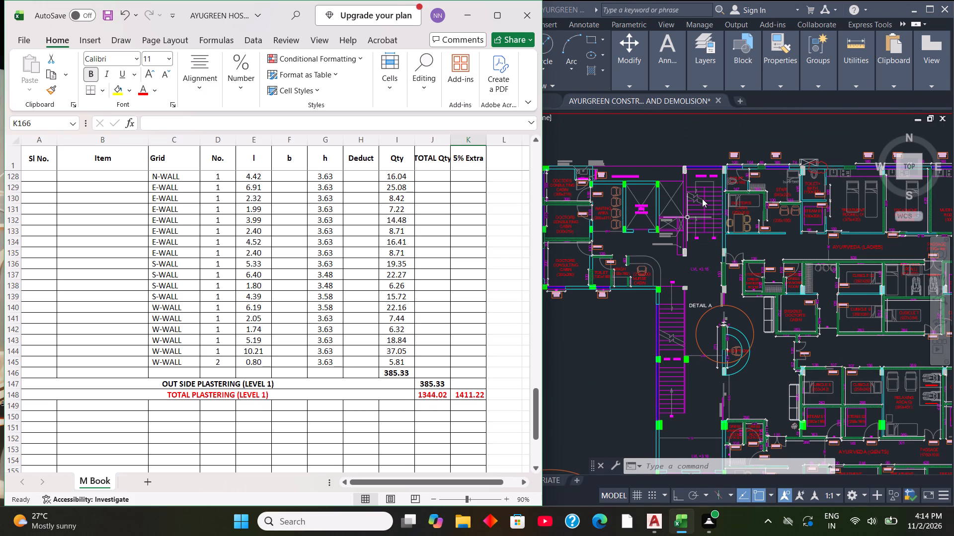
pyautogui.scroll(-3, 704, 216)
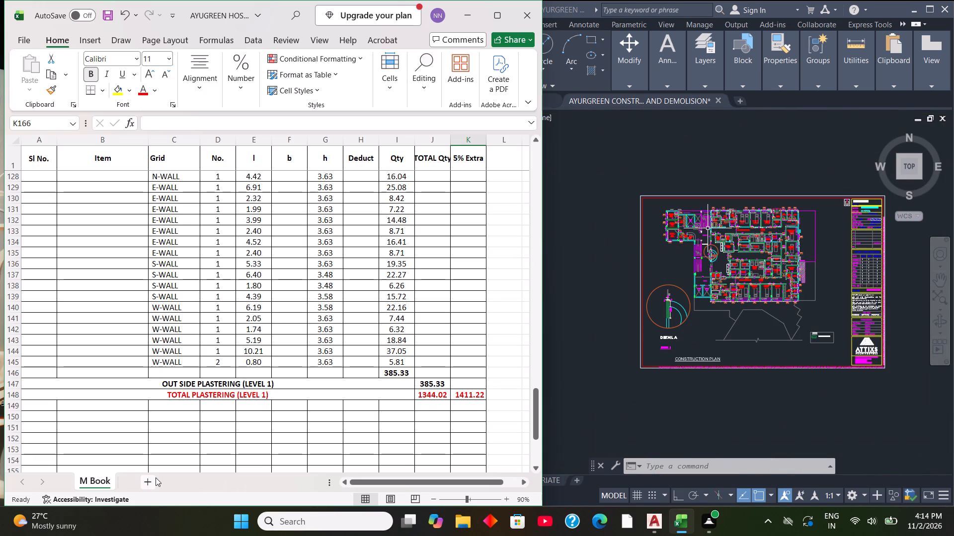
# Add a new worksheet after M Book and clear its default name for renaming.
pyautogui.click(154, 478)
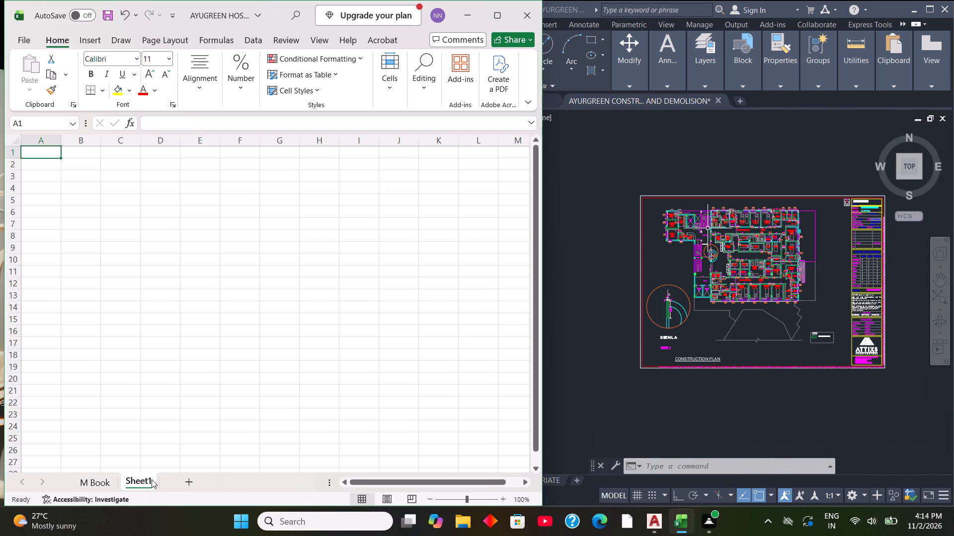
pyautogui.doubleClick(152, 479)
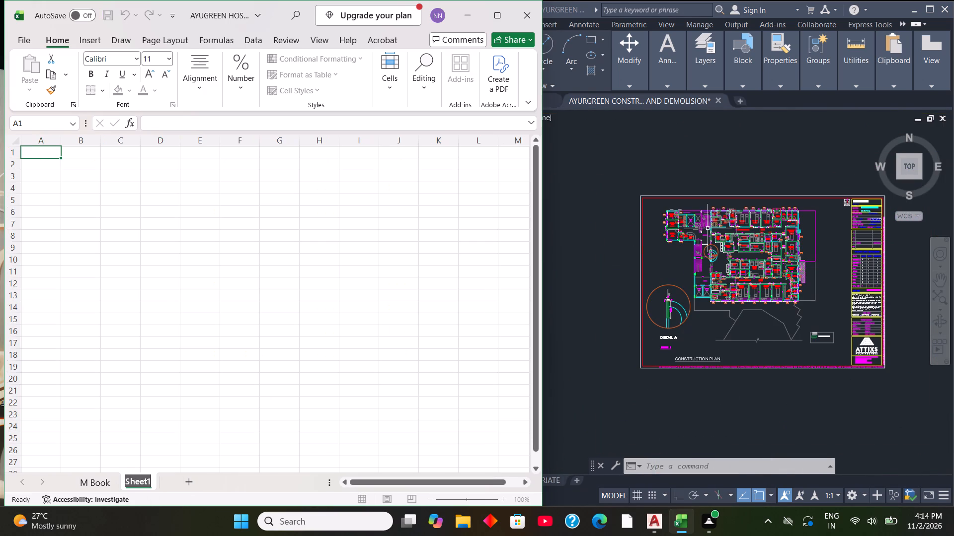
pyautogui.press('BackSpace')
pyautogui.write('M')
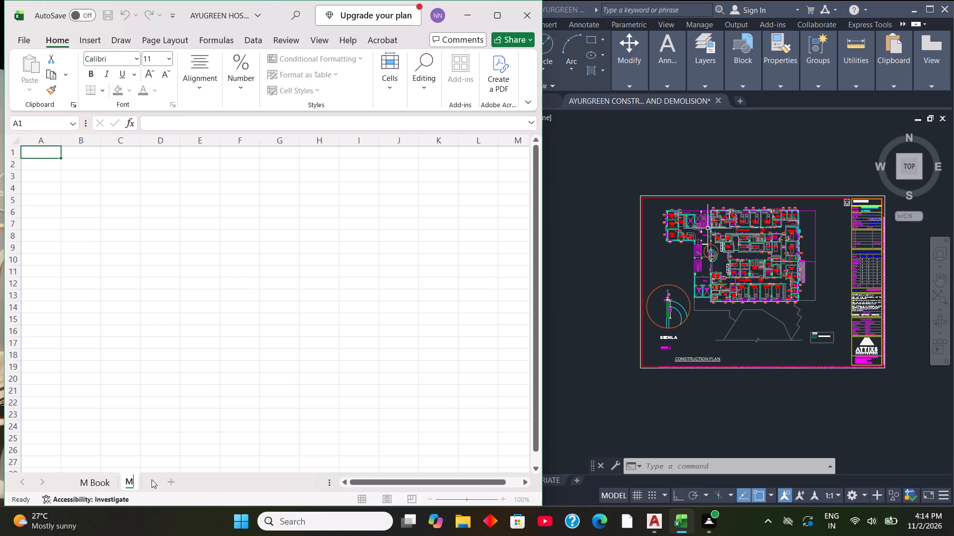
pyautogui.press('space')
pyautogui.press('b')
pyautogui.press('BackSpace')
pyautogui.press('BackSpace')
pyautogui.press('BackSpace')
# Name the new worksheet LEVEL 2.
pyautogui.press('l')
pyautogui.write('EVE')
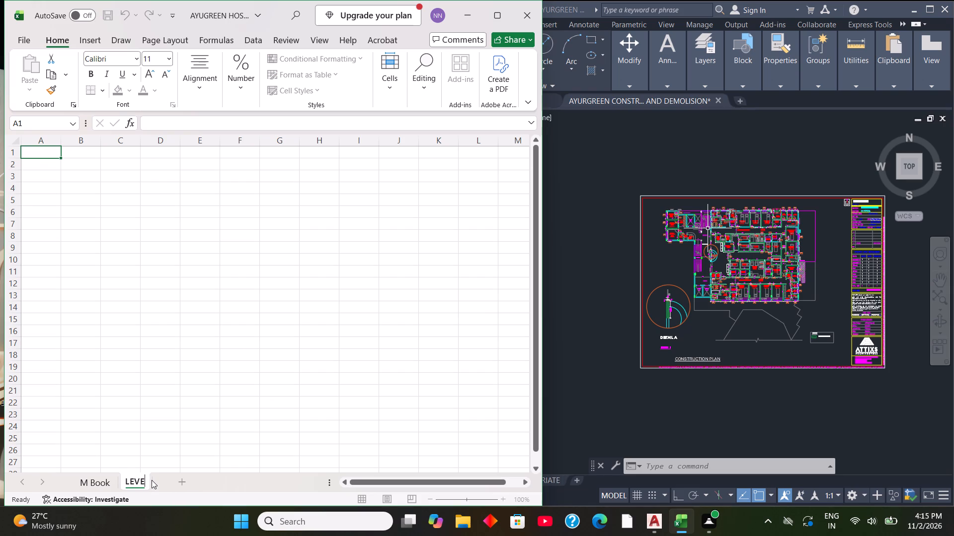
pyautogui.write('L')
pyautogui.press('space')
pyautogui.press('2')
# Rename the M Book worksheet as LEVEL 1.
pyautogui.doubleClick(97, 479)
pyautogui.press('BackSpace')
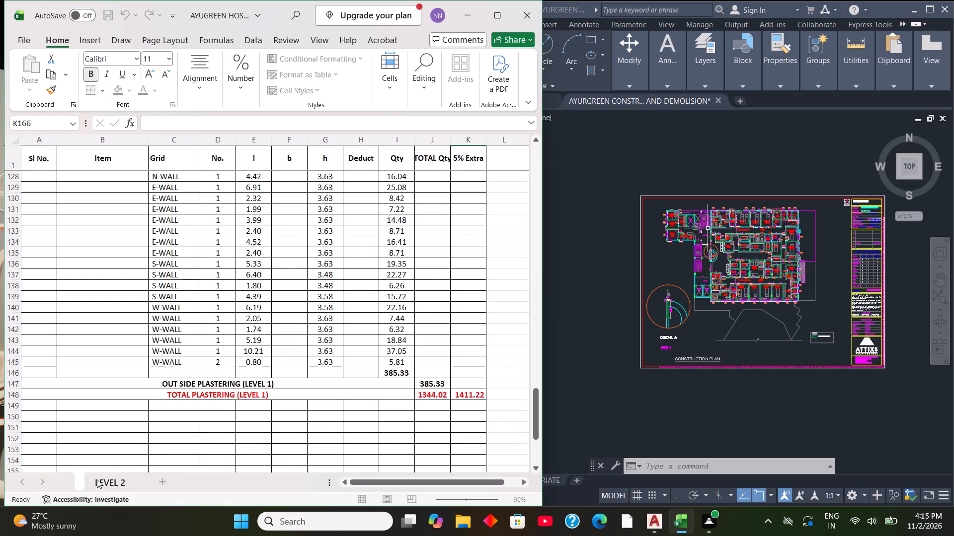
pyautogui.press('l')
pyautogui.write('EVE')
pyautogui.write('L')
pyautogui.press('space')
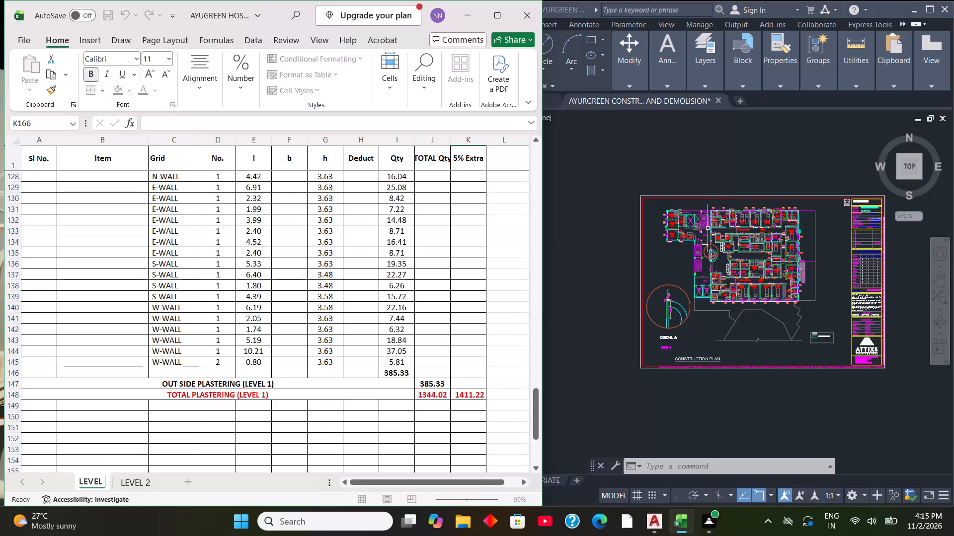
pyautogui.press('1')
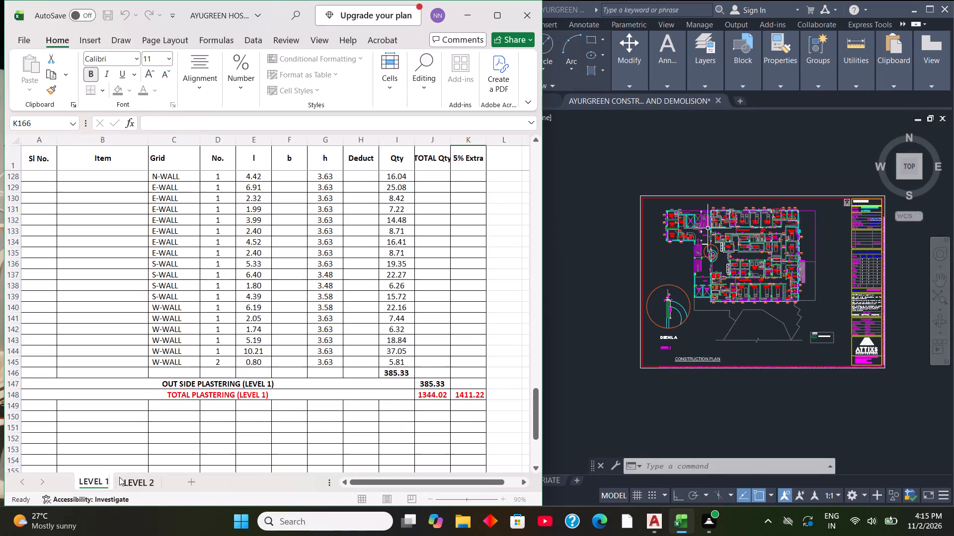
pyautogui.click(123, 477)
pyautogui.scroll(2, 123, 361)
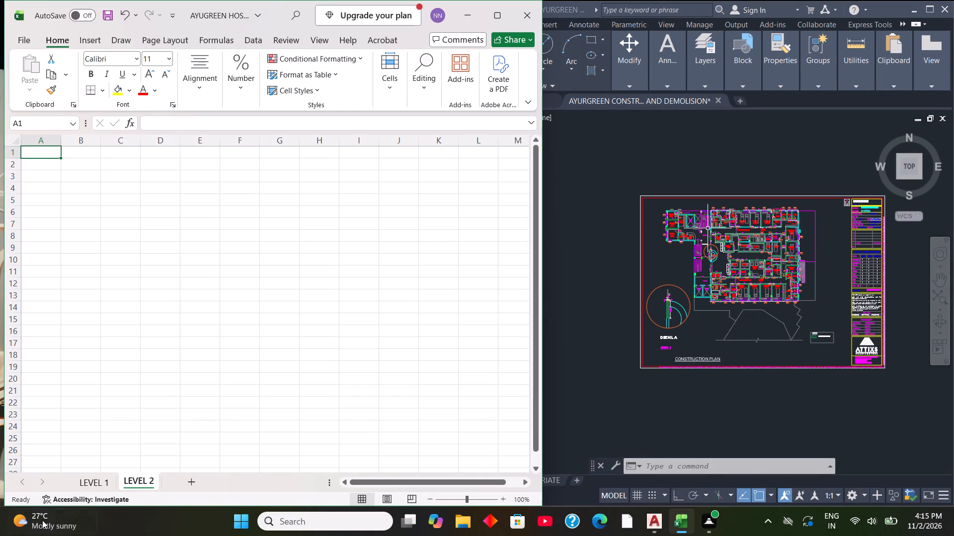
# Copy the header row A1:K1, from Sl No. to 5% Extra, from LEVEL 1 into row 1 of LEVEL 2.
pyautogui.click(91, 479)
pyautogui.scroll(7, 201, 400)
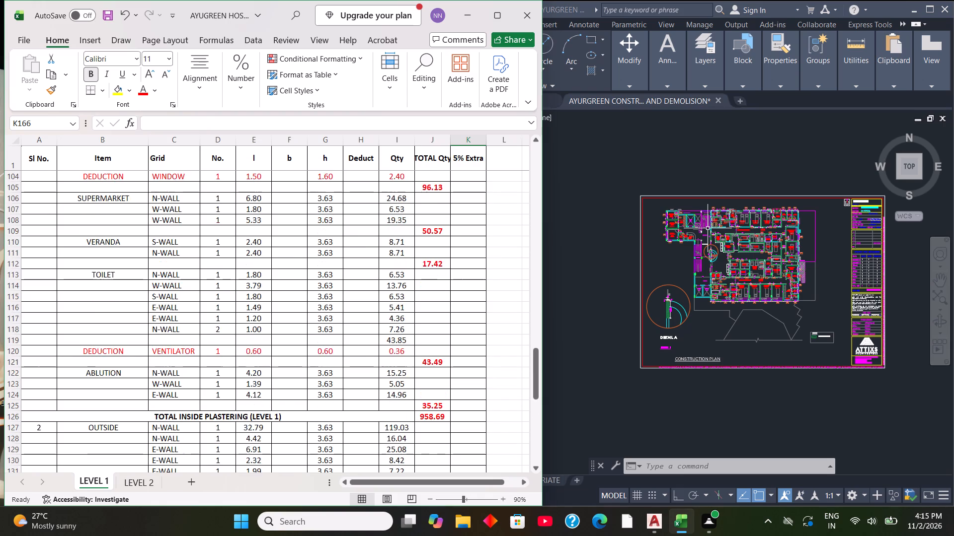
pyautogui.scroll(17, 218, 304)
pyautogui.scroll(2, 202, 238)
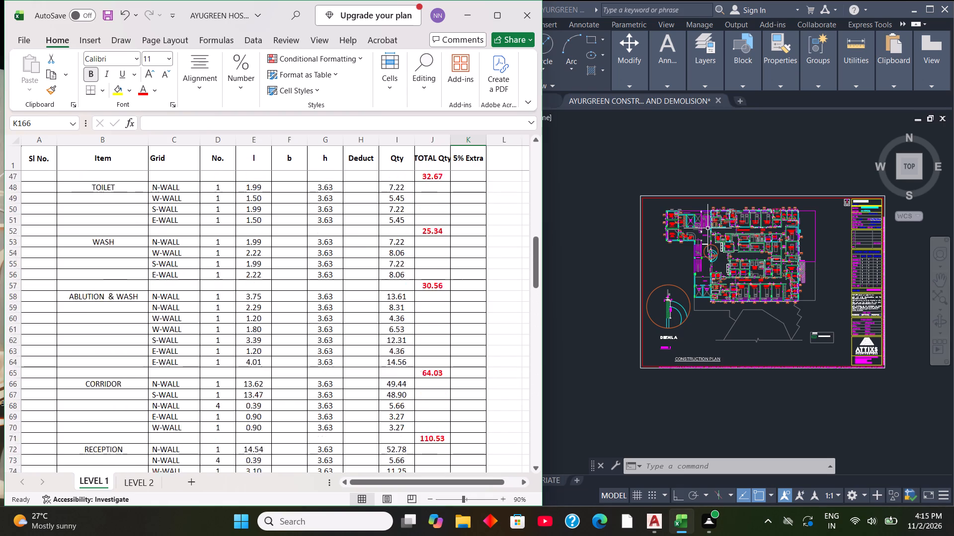
pyautogui.scroll(20, 202, 238)
pyautogui.scroll(5, 202, 238)
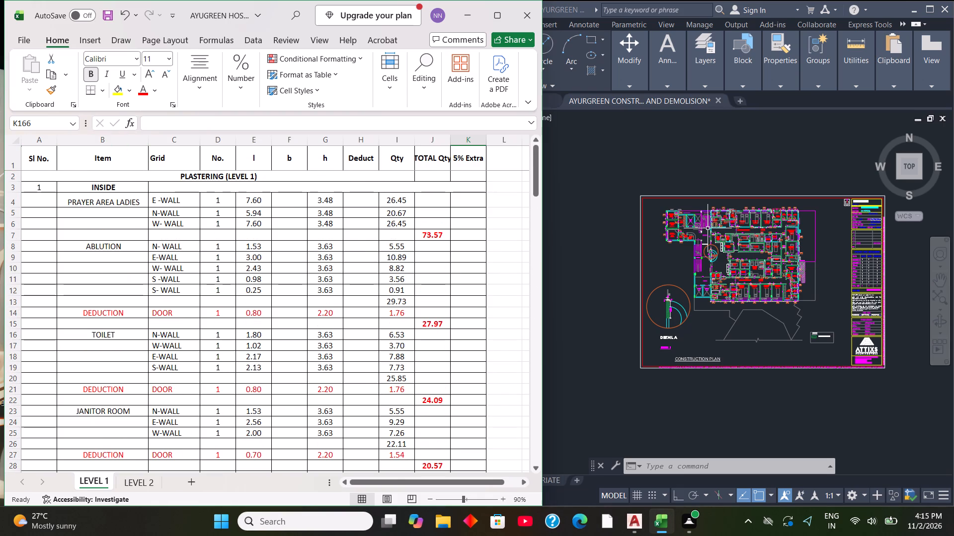
pyautogui.moveTo(31, 152); pyautogui.dragTo(429, 143)
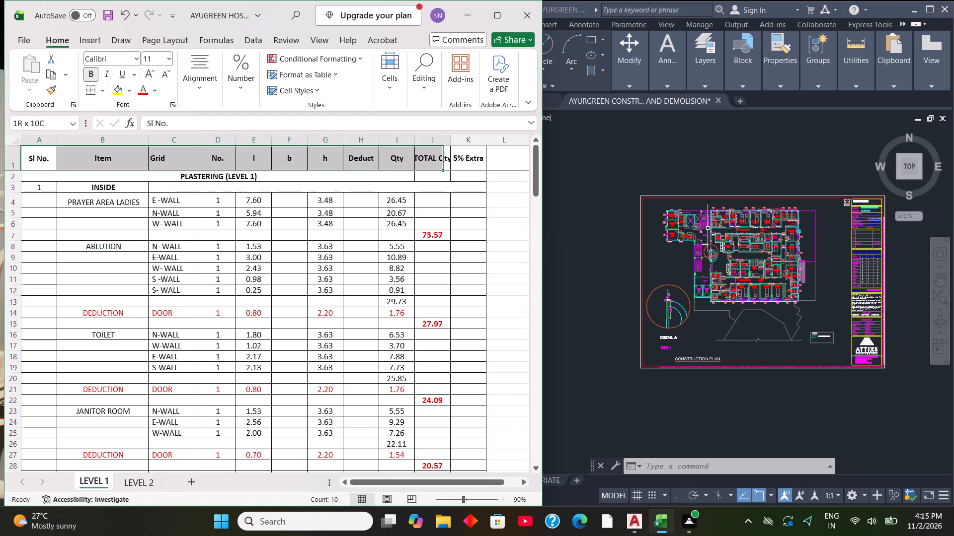
pyautogui.moveTo(429, 143); pyautogui.dragTo(472, 141)
pyautogui.rightClick(477, 161)
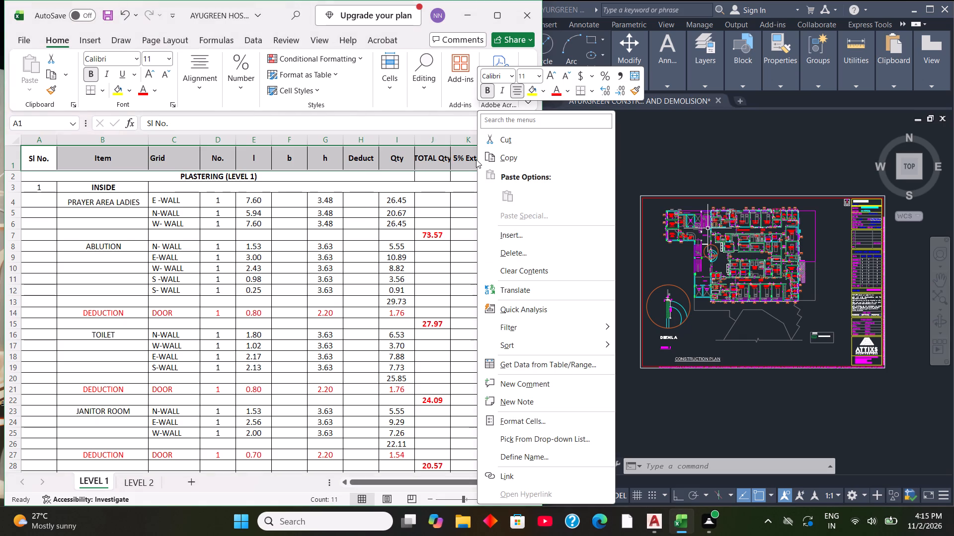
pyautogui.click(498, 156)
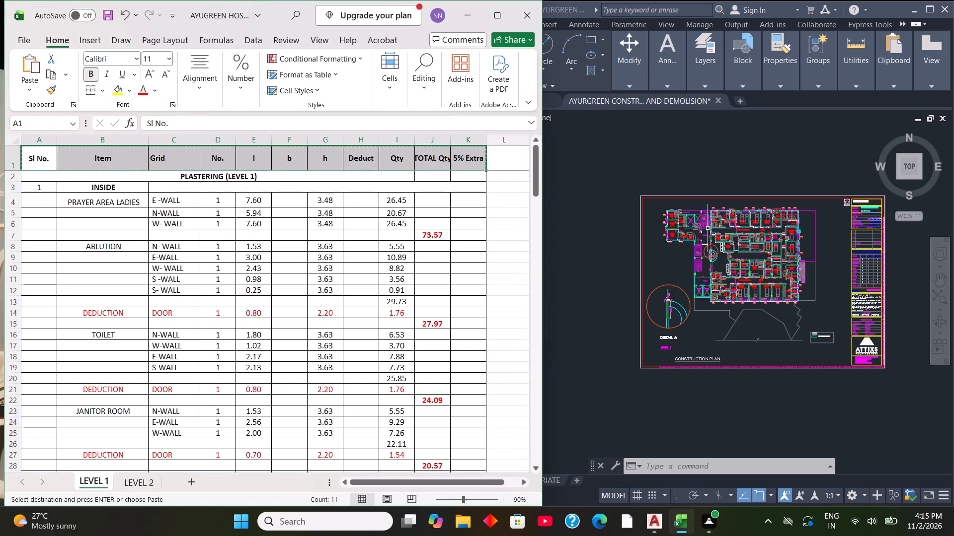
pyautogui.click(132, 483)
pyautogui.rightClick(48, 151)
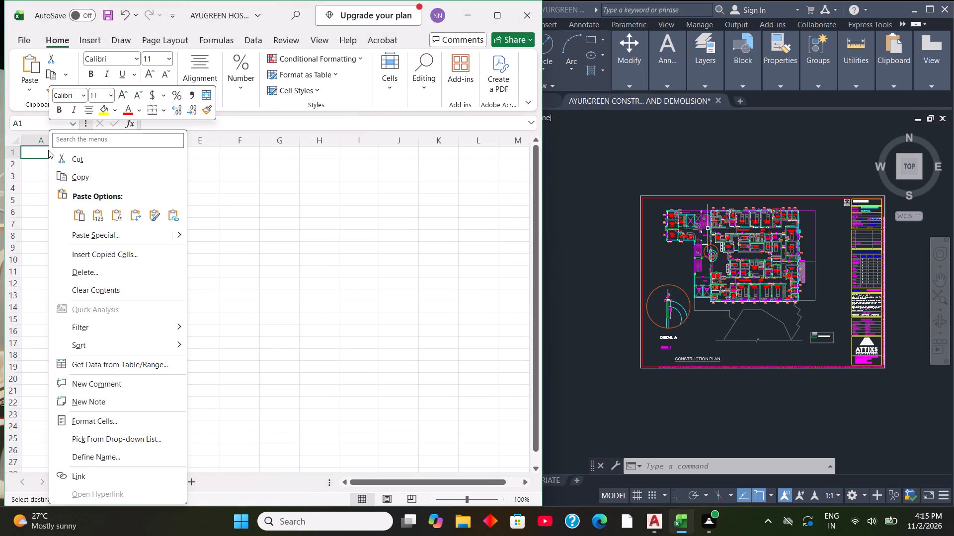
pyautogui.click(78, 211)
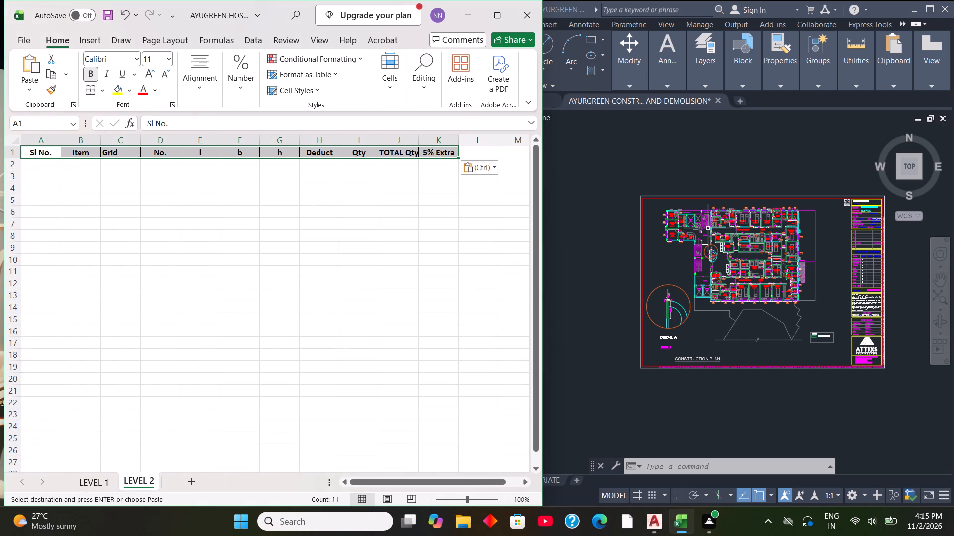
pyautogui.click(98, 482)
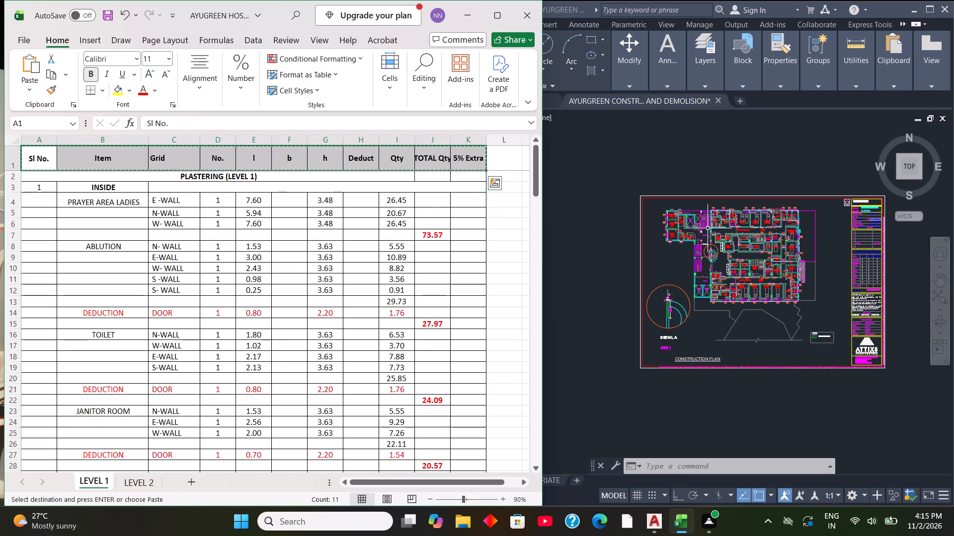
pyautogui.press('Escape')
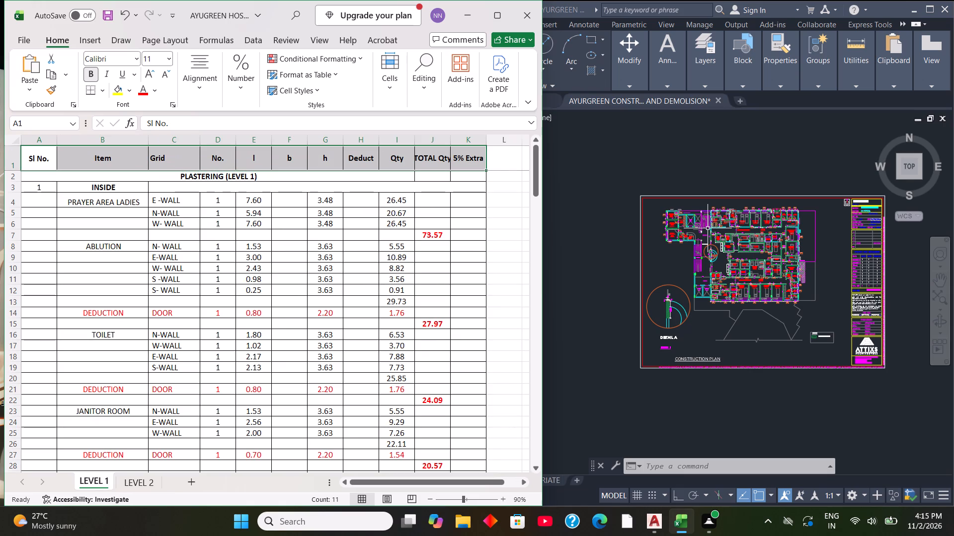
pyautogui.click(138, 474)
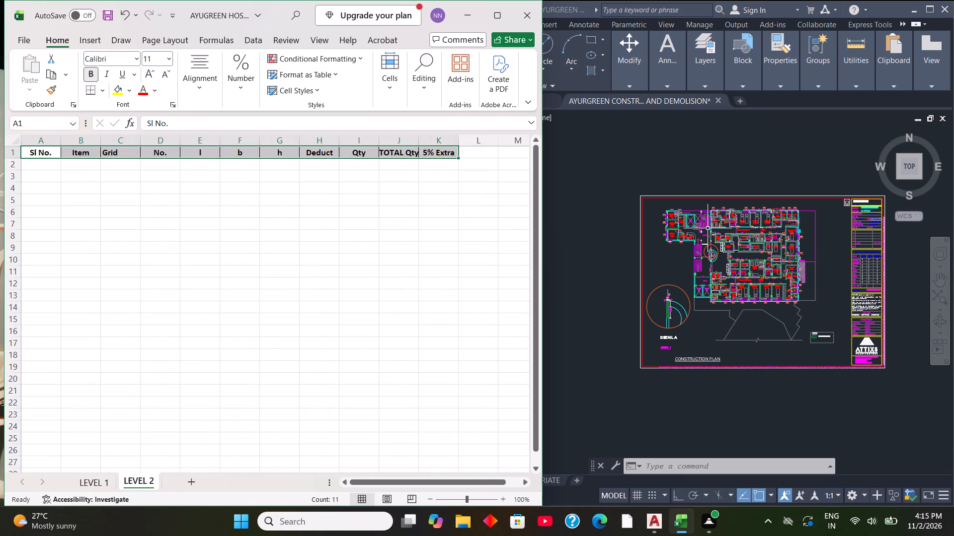
# Apply all borders to cells A1:K65 on the LEVEL 2 sheet.
pyautogui.click(42, 166)
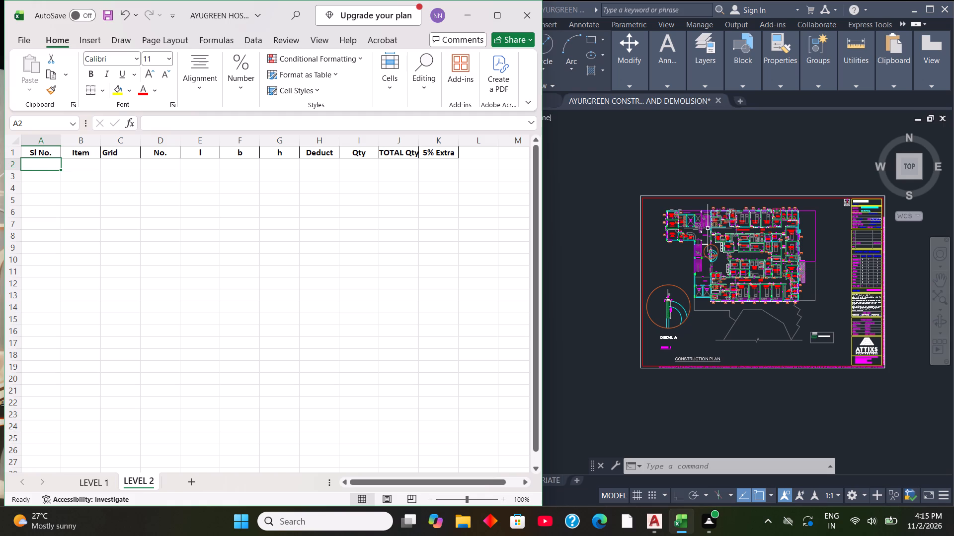
pyautogui.moveTo(25, 151); pyautogui.dragTo(29, 152)
pyautogui.moveTo(29, 152); pyautogui.dragTo(447, 510)
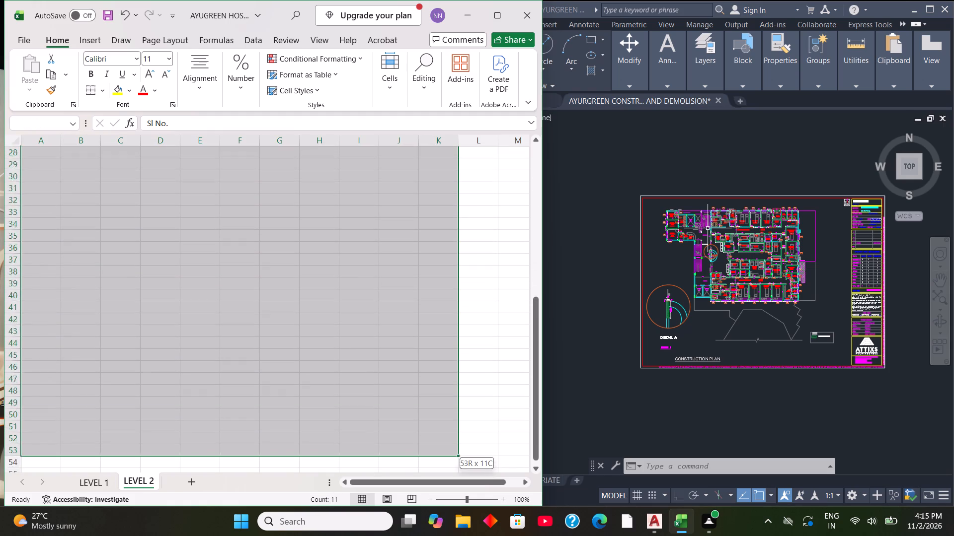
pyautogui.moveTo(447, 510); pyautogui.dragTo(445, 503)
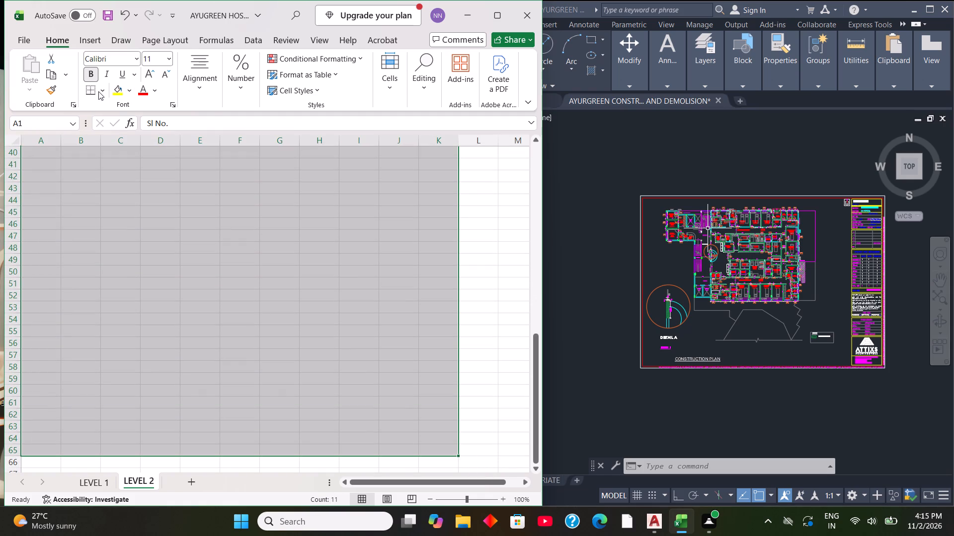
pyautogui.click(99, 91)
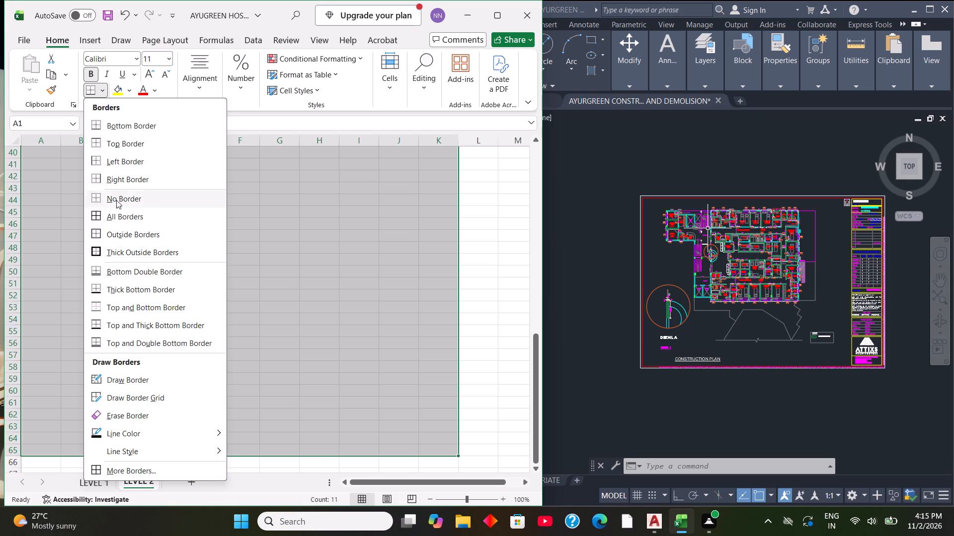
pyautogui.click(115, 219)
pyautogui.scroll(3, 278, 265)
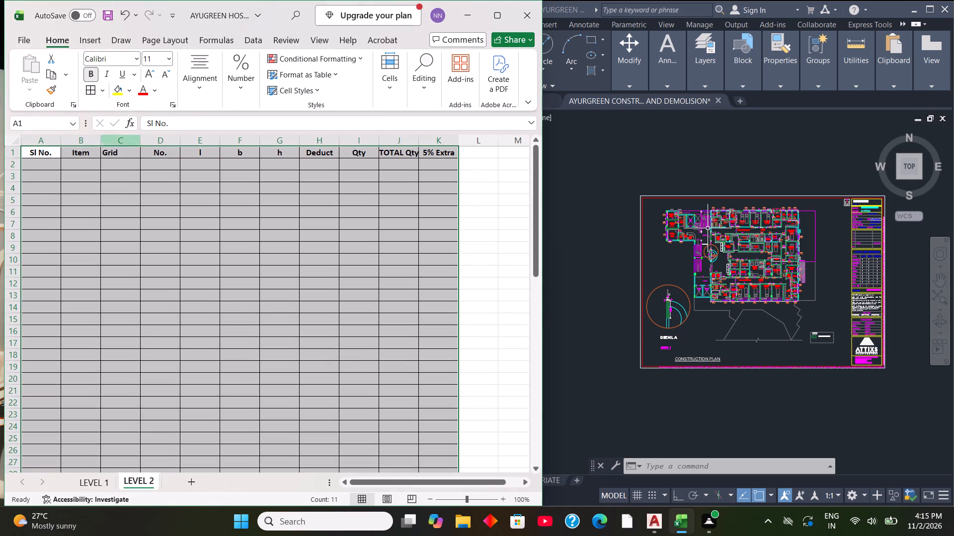
pyautogui.click(45, 165)
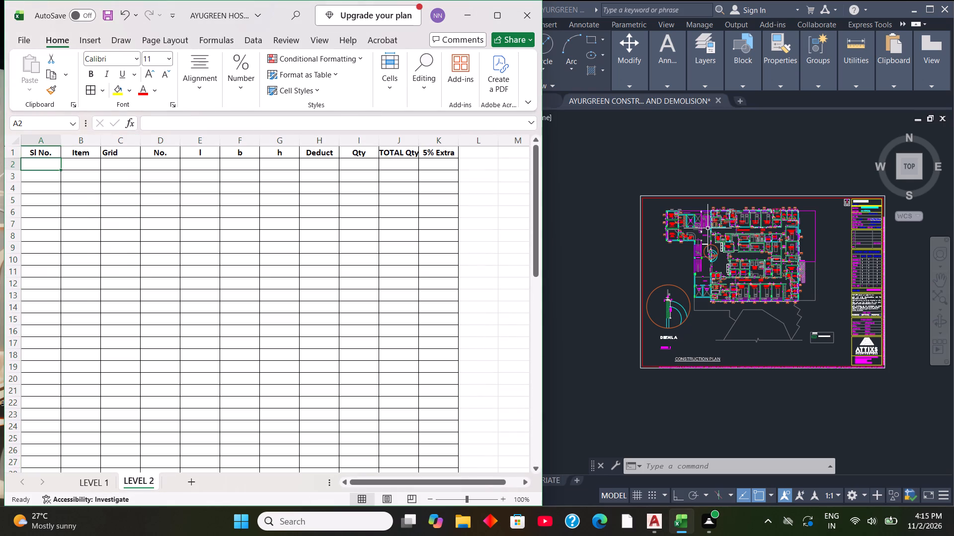
# Re-merge and centre the PLASTERING (LEVEL 1) title across A2:K2 on the LEVEL 1 sheet.
pyautogui.click(90, 482)
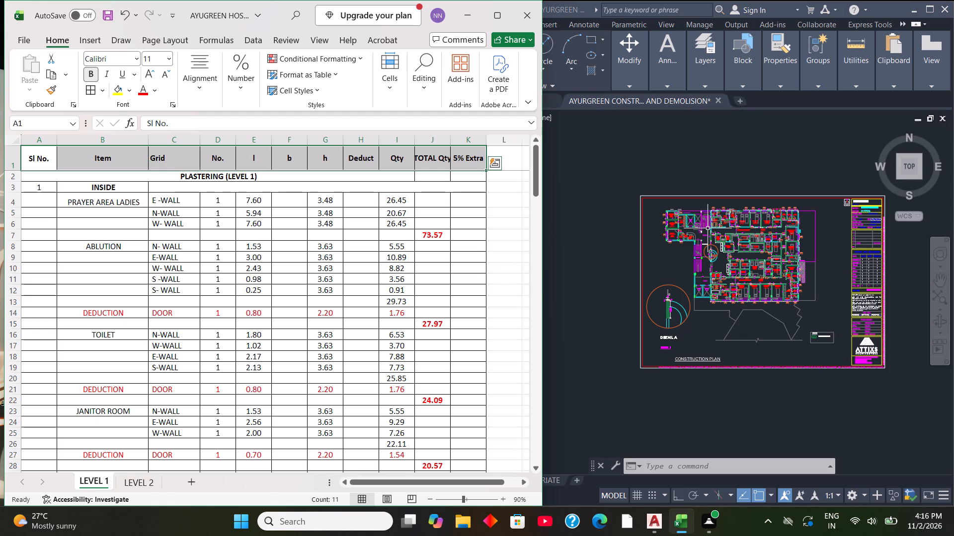
pyautogui.scroll(2, 405, 181)
pyautogui.click(429, 177)
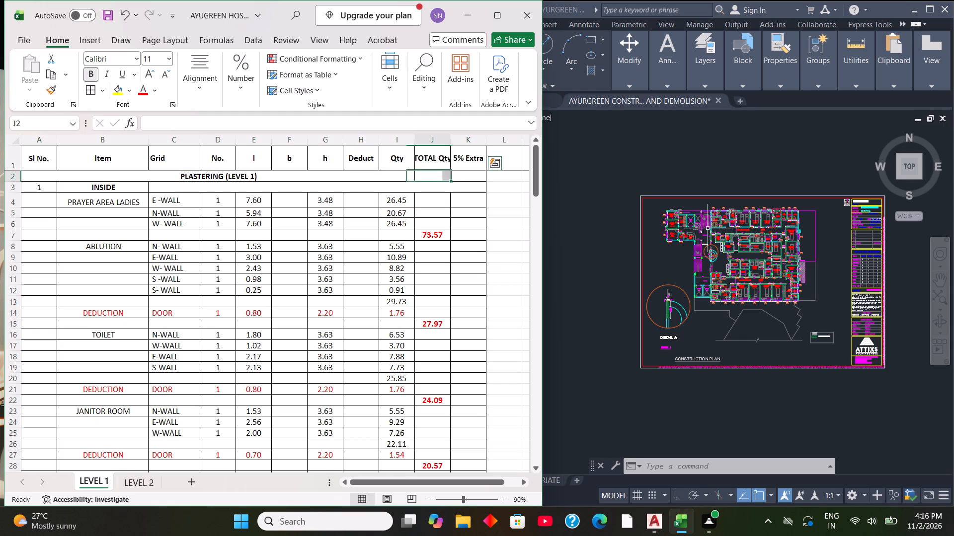
pyautogui.moveTo(387, 174); pyautogui.dragTo(448, 180)
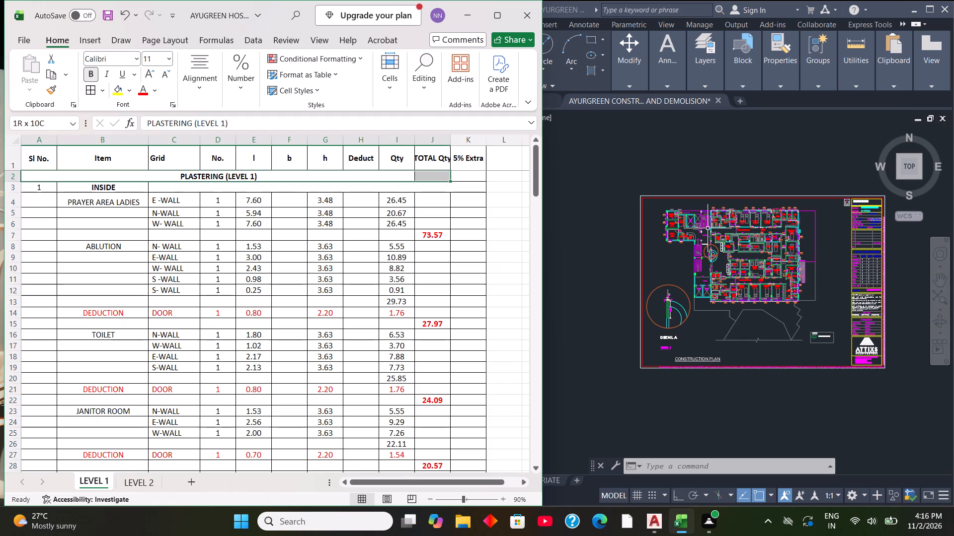
pyautogui.moveTo(448, 180); pyautogui.dragTo(471, 181)
pyautogui.rightClick(463, 180)
pyautogui.rightClick(463, 173)
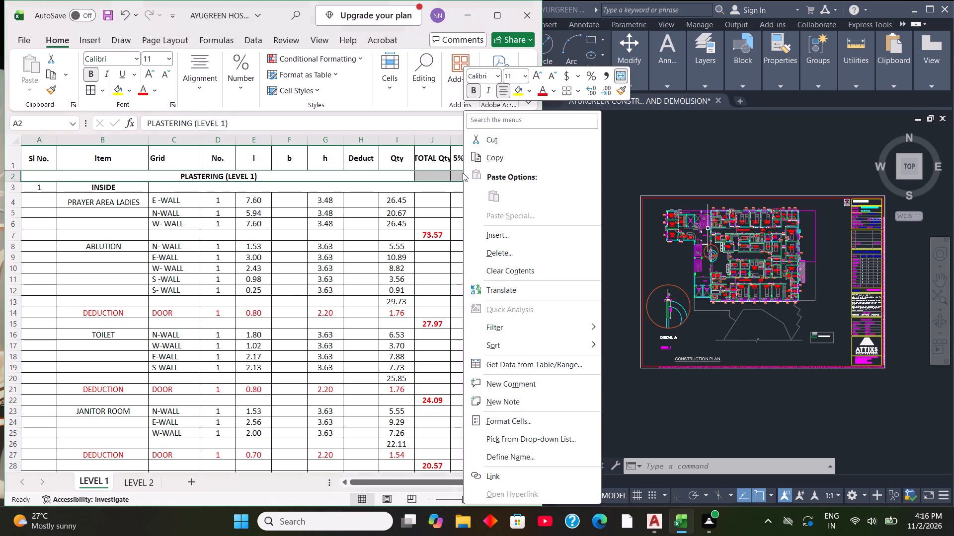
pyautogui.click(618, 72)
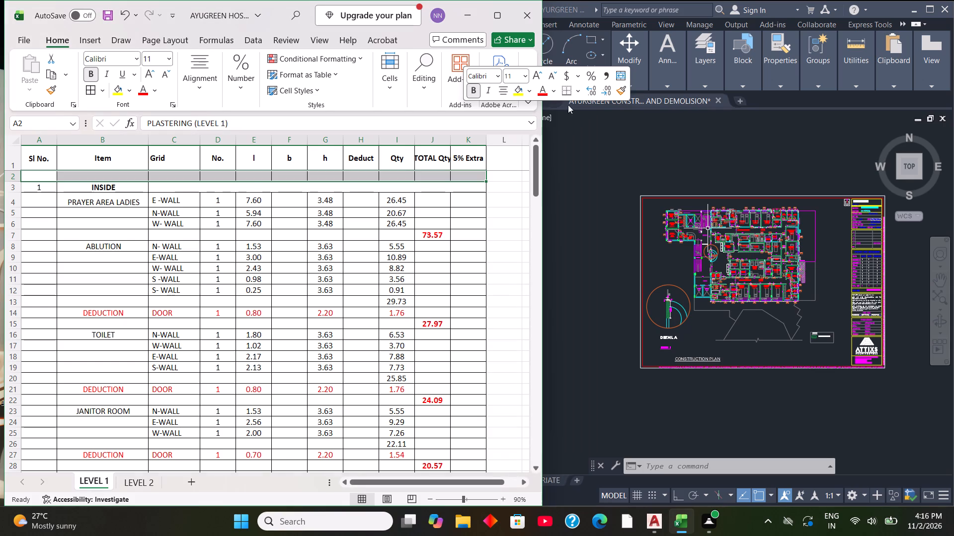
pyautogui.click(620, 71)
pyautogui.click(510, 222)
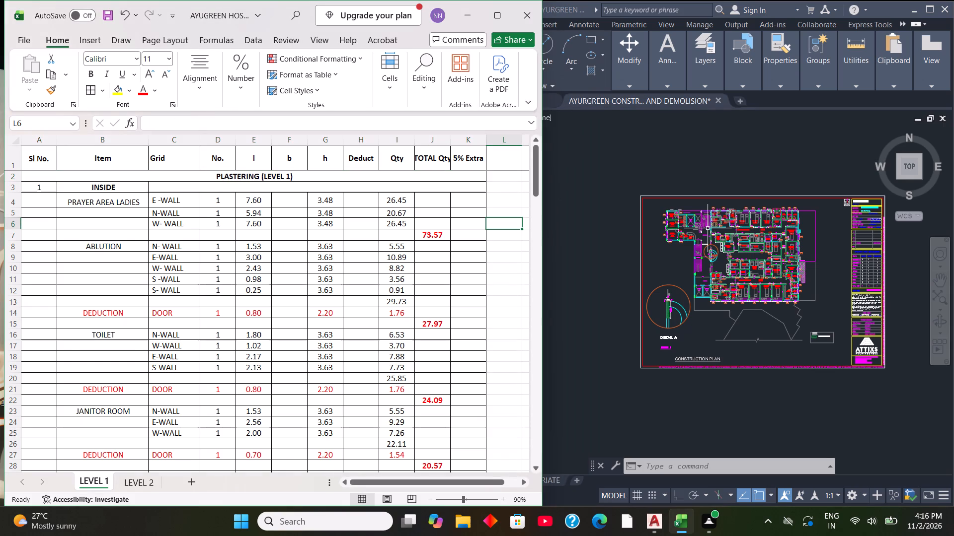
# Merge and centre the blank title row A2:K2 on the LEVEL 2 sheet.
pyautogui.click(224, 176)
pyautogui.rightClick(223, 176)
pyautogui.click(273, 161)
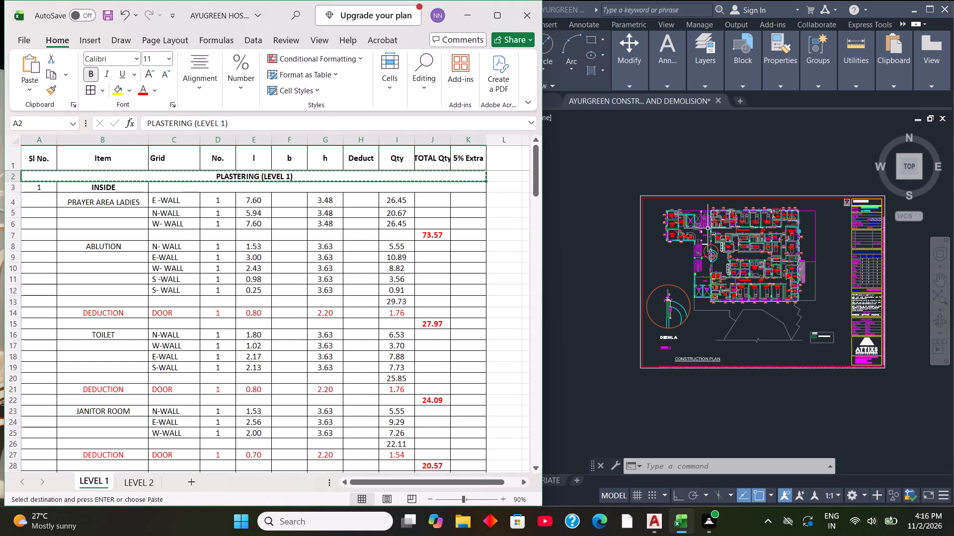
pyautogui.click(146, 483)
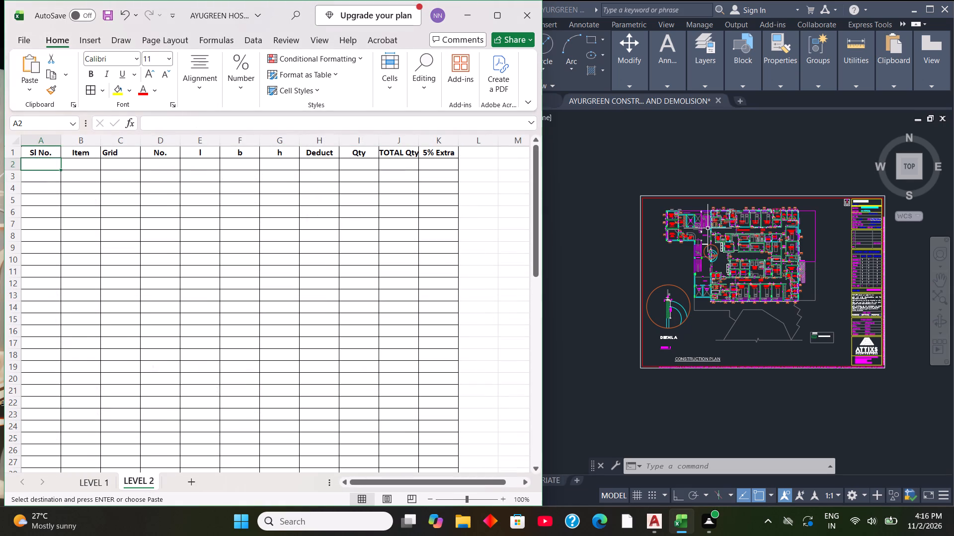
pyautogui.moveTo(52, 163); pyautogui.dragTo(296, 156)
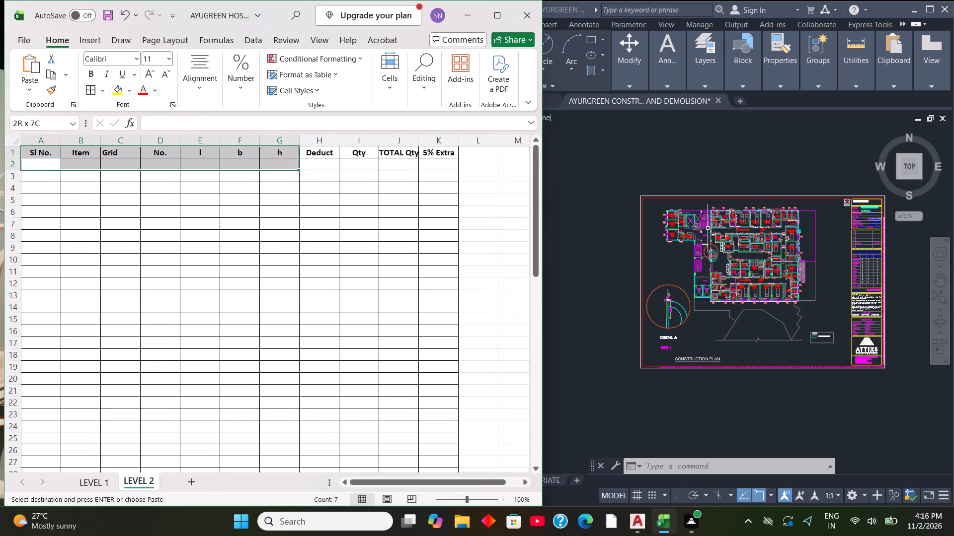
pyautogui.moveTo(296, 156); pyautogui.dragTo(433, 162)
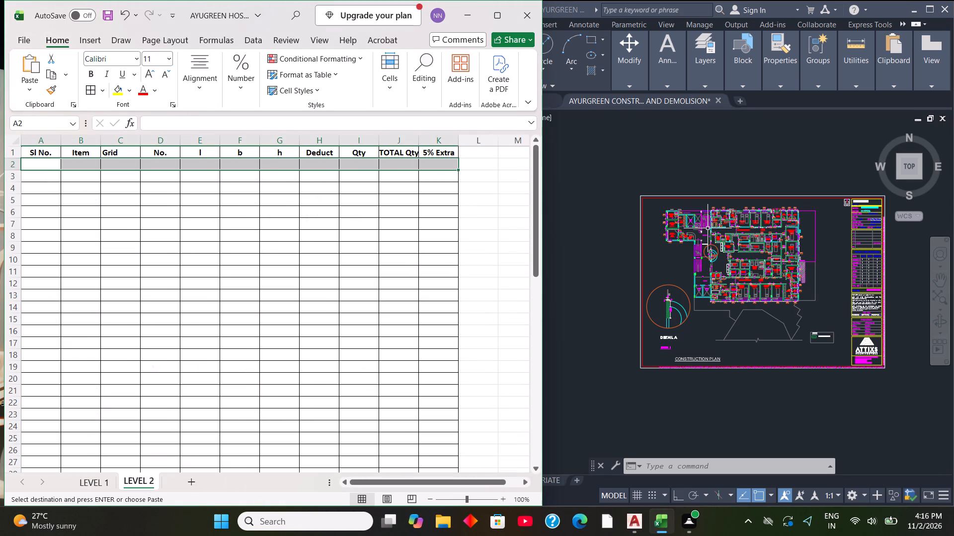
pyautogui.rightClick(431, 166)
pyautogui.click(590, 94)
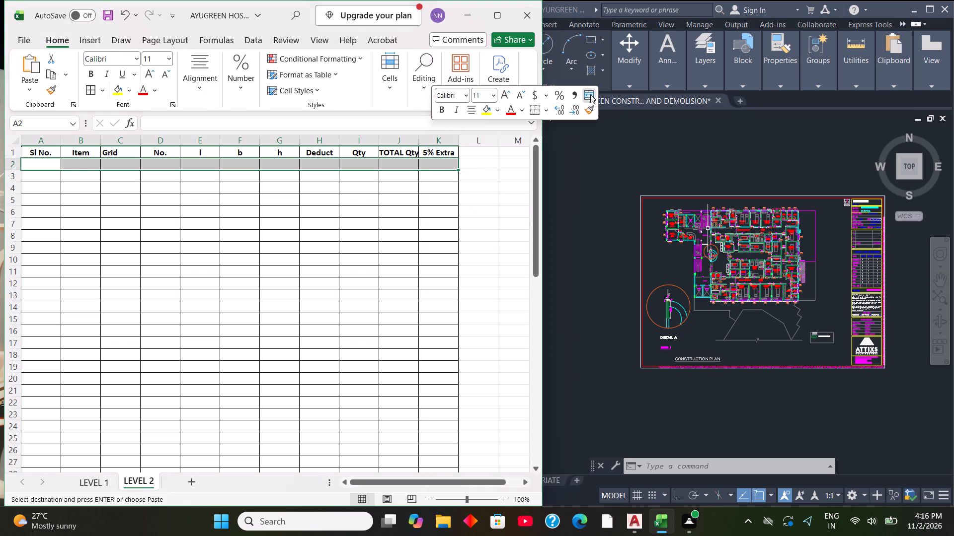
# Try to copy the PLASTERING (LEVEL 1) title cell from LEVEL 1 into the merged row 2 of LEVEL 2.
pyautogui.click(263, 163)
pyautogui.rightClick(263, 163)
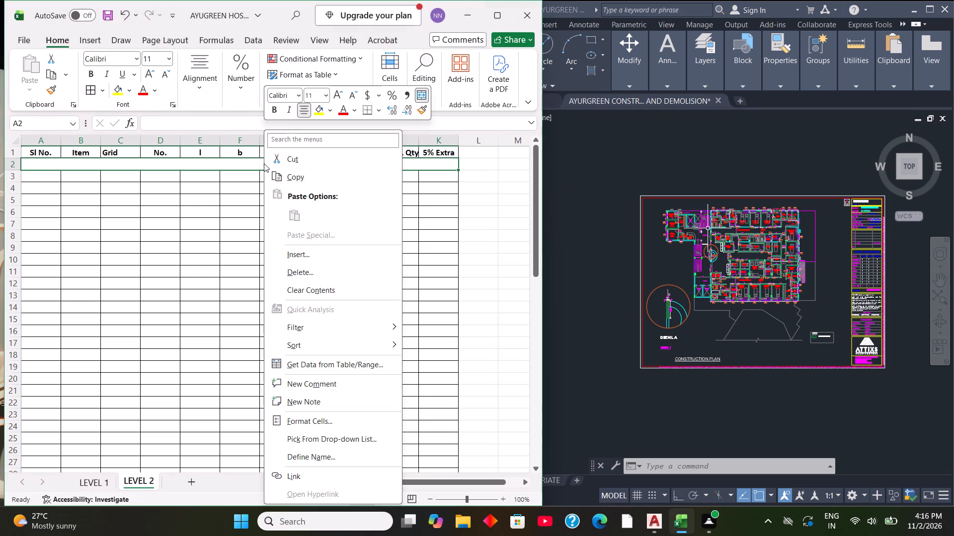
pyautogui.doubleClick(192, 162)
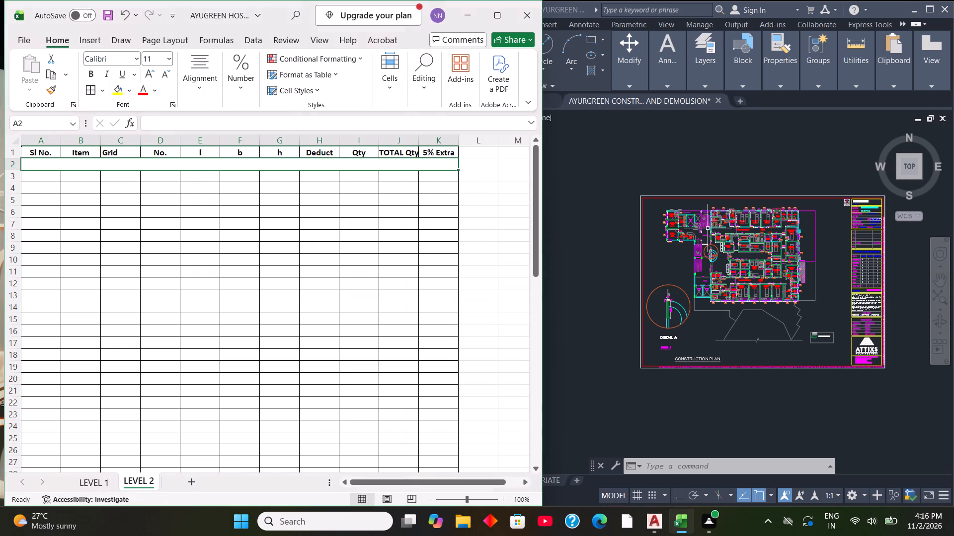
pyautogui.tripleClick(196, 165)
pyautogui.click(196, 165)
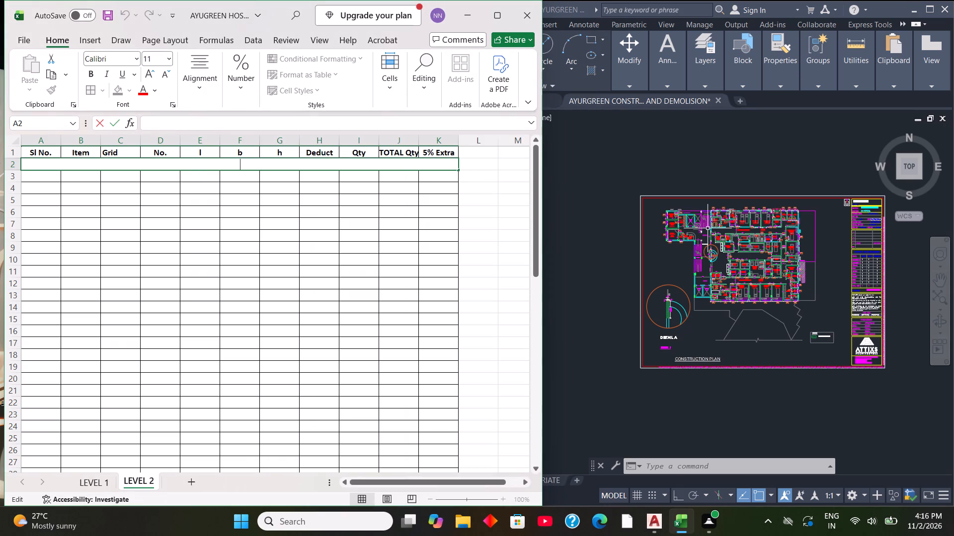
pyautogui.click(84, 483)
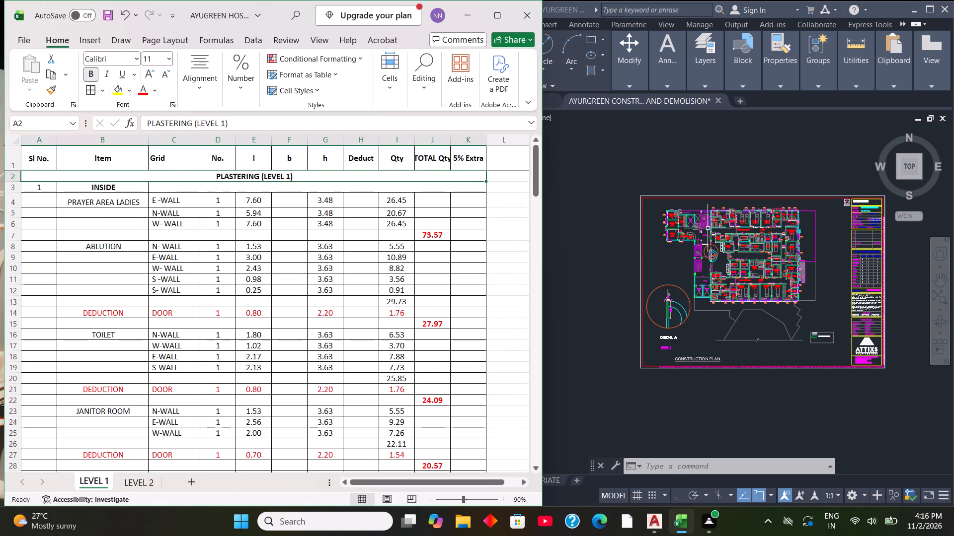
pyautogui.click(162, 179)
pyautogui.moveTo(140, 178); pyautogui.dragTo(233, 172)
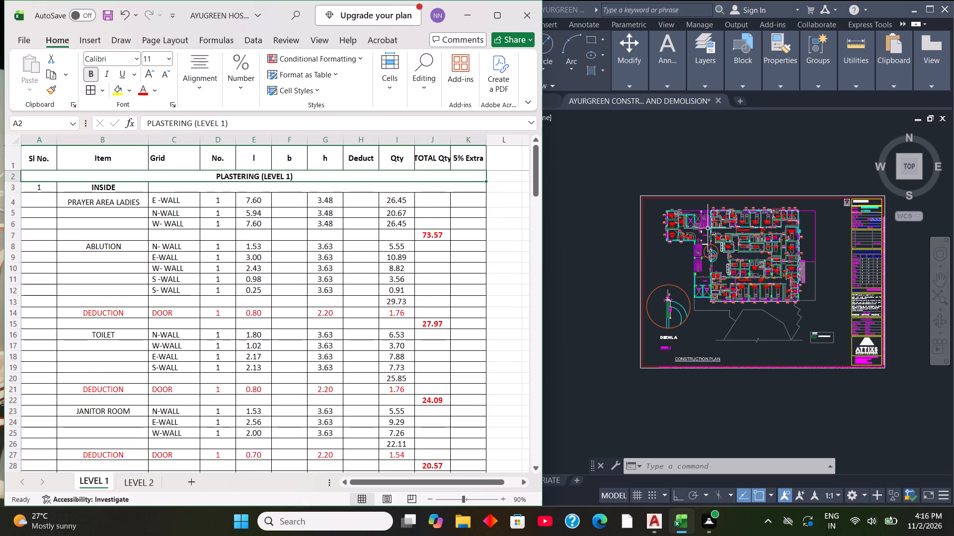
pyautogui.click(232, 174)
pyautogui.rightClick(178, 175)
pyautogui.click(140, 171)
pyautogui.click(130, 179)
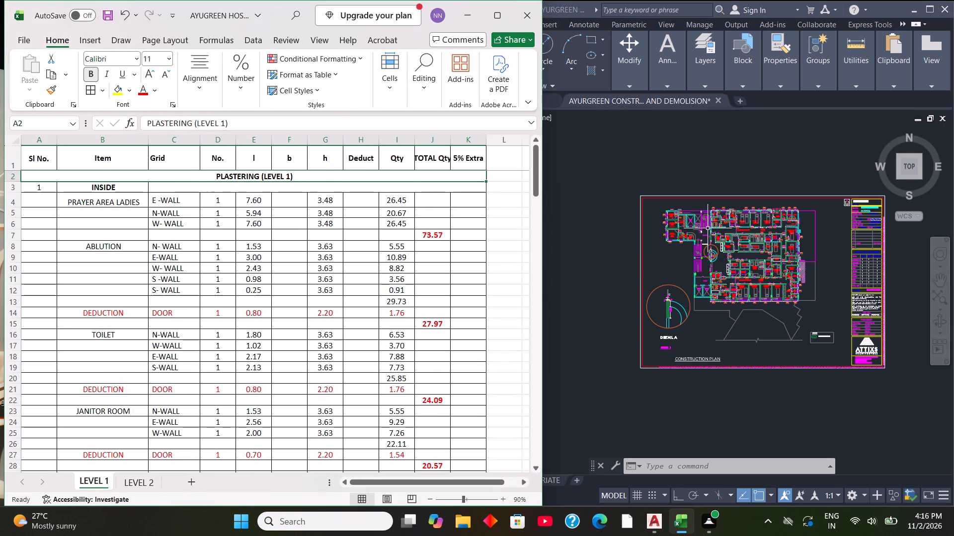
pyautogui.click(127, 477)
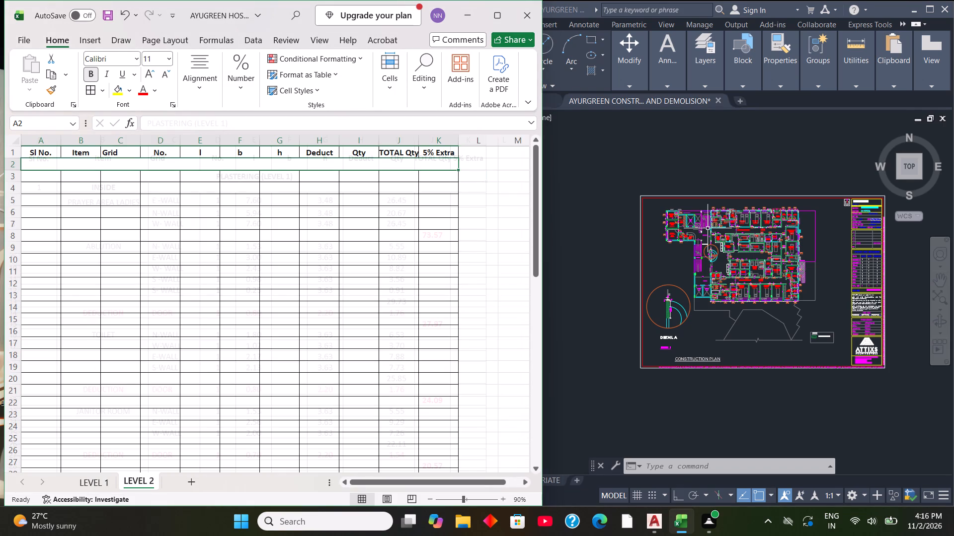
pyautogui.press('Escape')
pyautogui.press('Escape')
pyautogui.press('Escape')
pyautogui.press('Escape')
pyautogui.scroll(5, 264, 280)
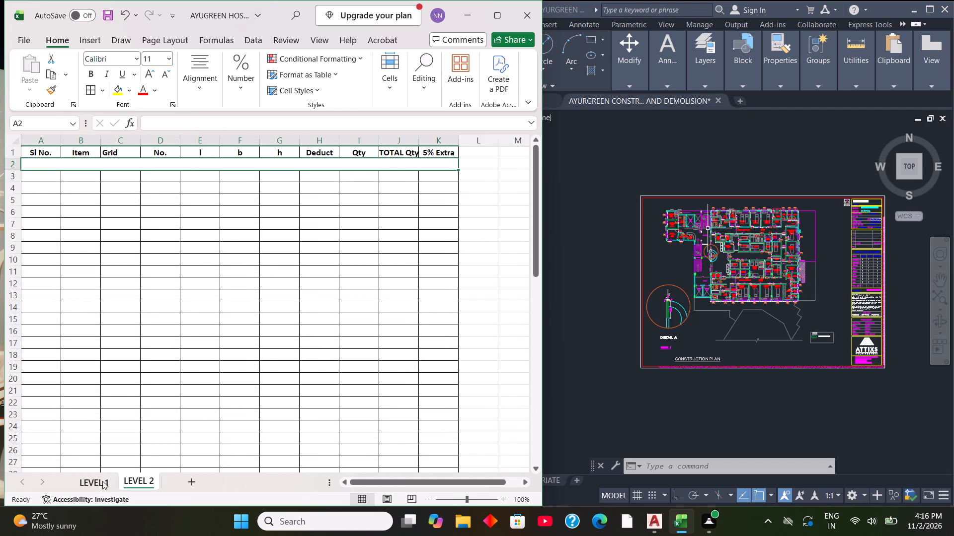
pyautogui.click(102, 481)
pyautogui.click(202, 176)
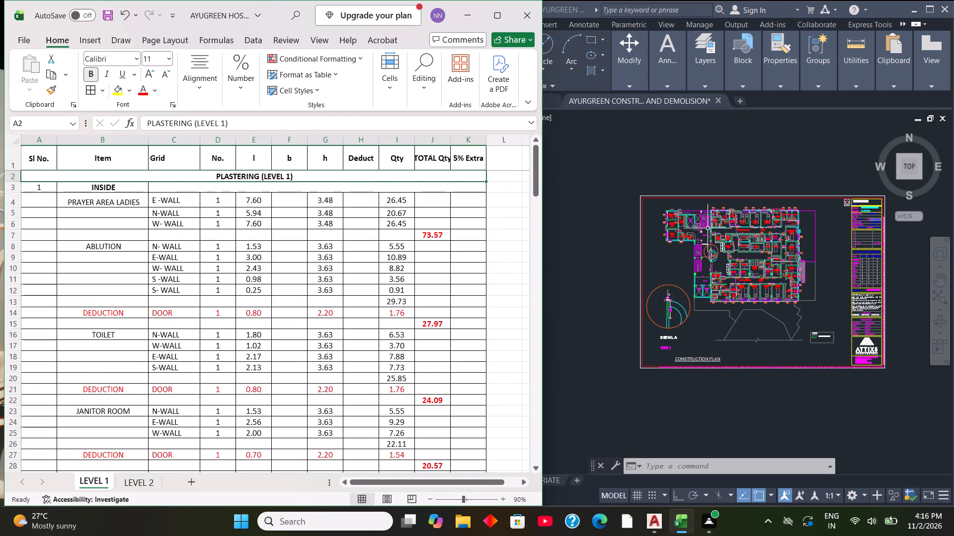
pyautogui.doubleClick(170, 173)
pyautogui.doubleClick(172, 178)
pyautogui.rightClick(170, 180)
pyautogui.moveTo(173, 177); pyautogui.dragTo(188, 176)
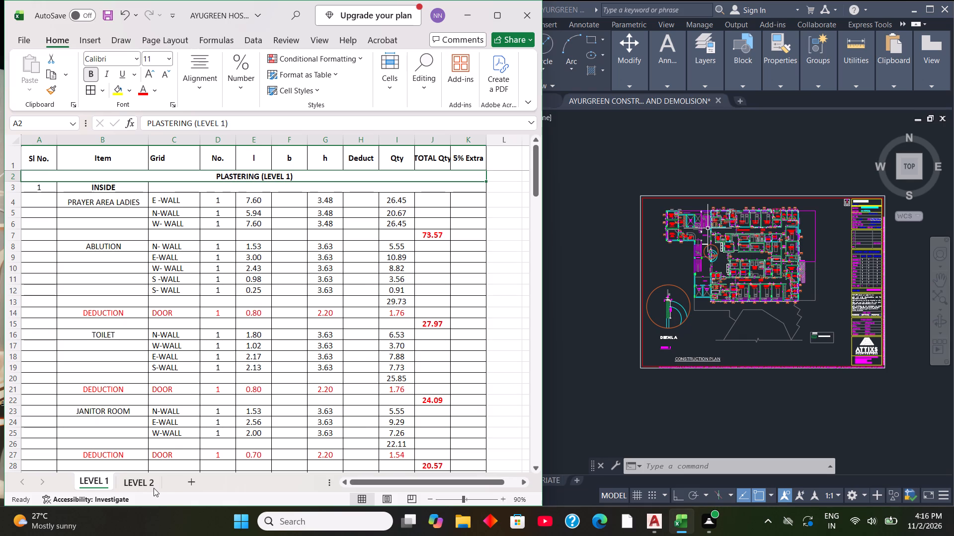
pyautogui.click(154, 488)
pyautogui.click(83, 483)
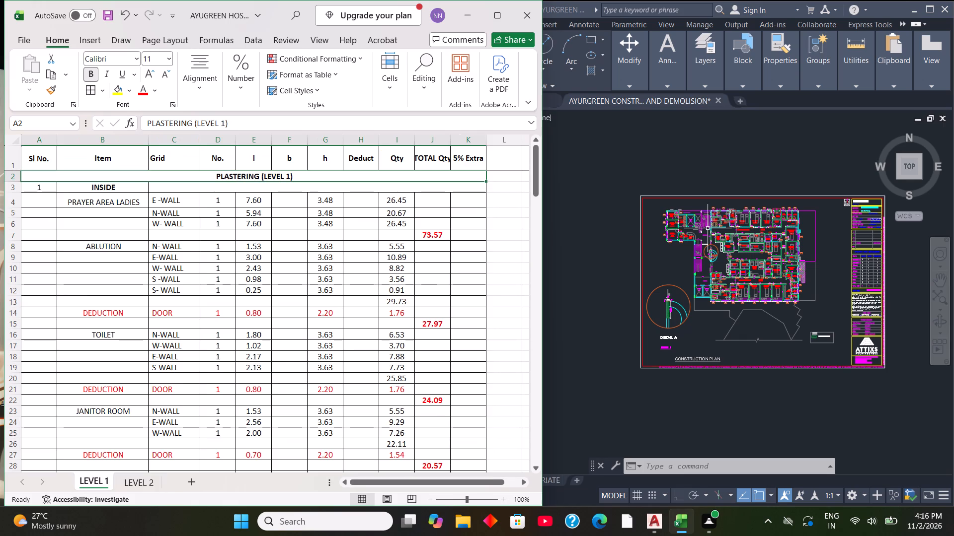
# Copy the title text PLASTERING (LEVEL 1) from cell A2 of LEVEL 1 into merged cell A2 of LEVEL 2.
pyautogui.doubleClick(266, 175)
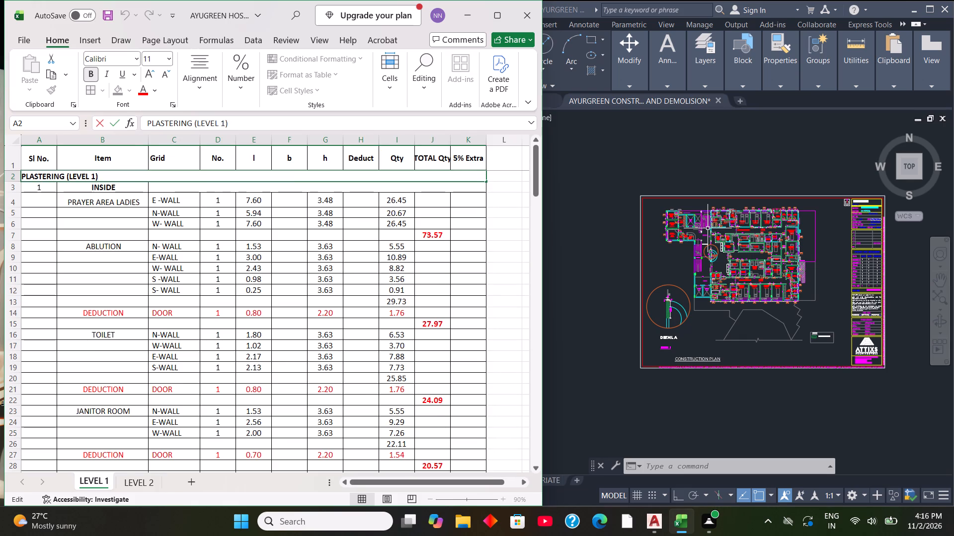
pyautogui.moveTo(134, 171); pyautogui.dragTo(18, 180)
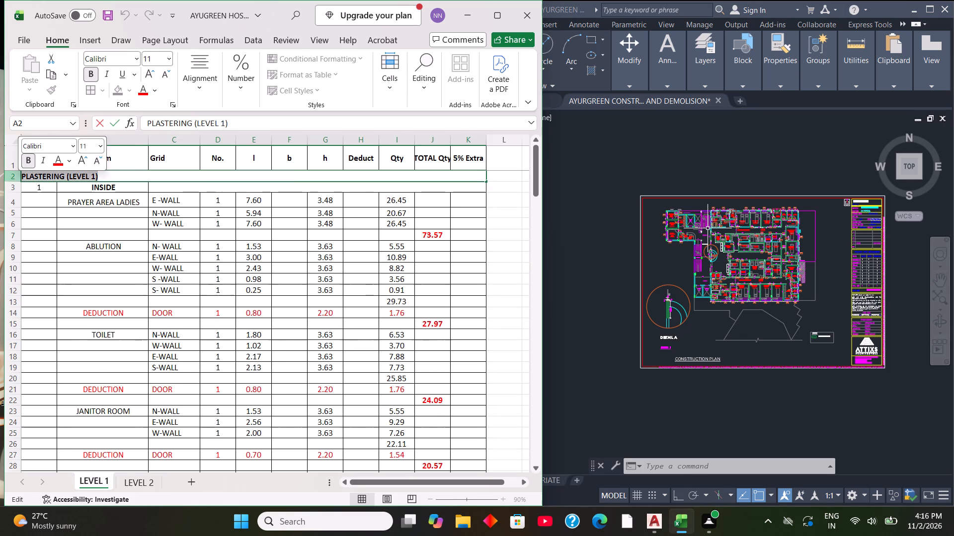
pyautogui.rightClick(53, 175)
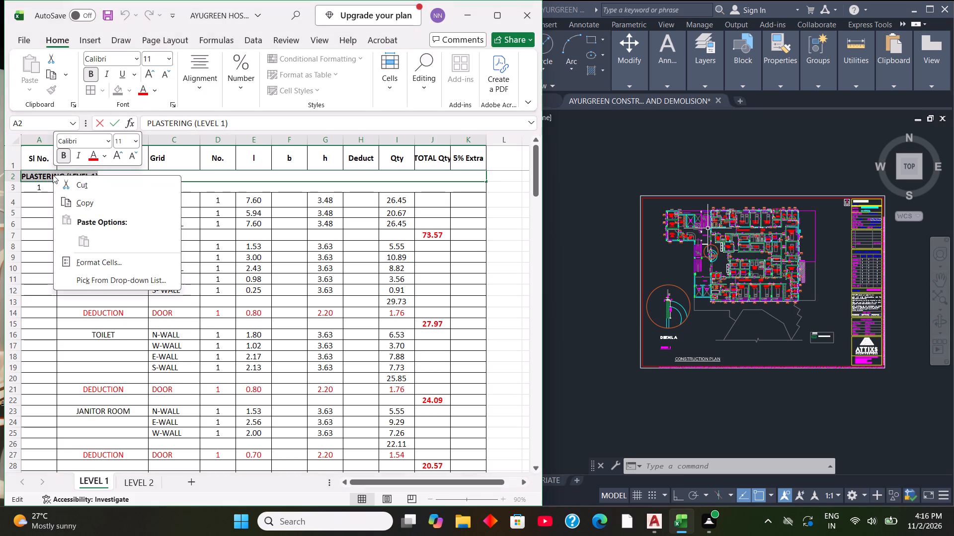
pyautogui.click(77, 201)
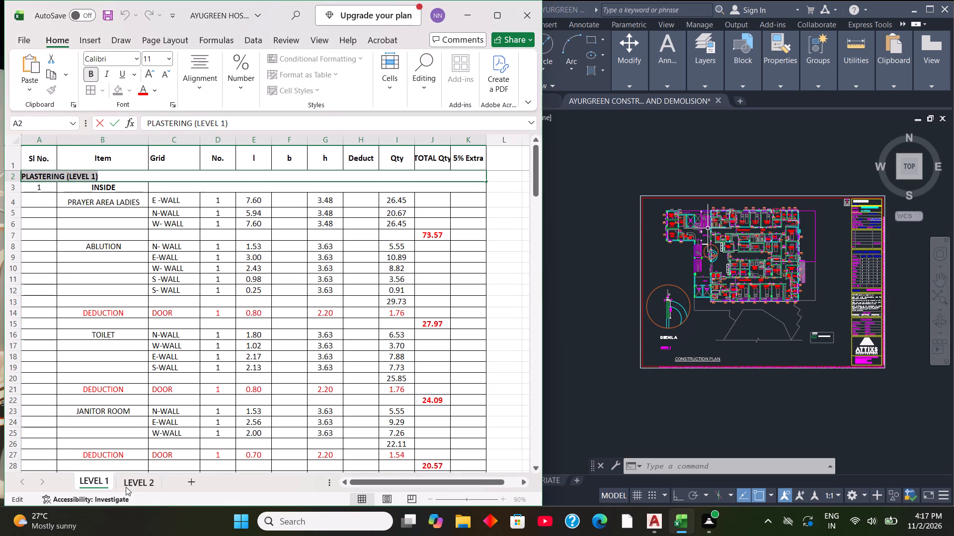
pyautogui.click(128, 482)
pyautogui.tripleClick(168, 166)
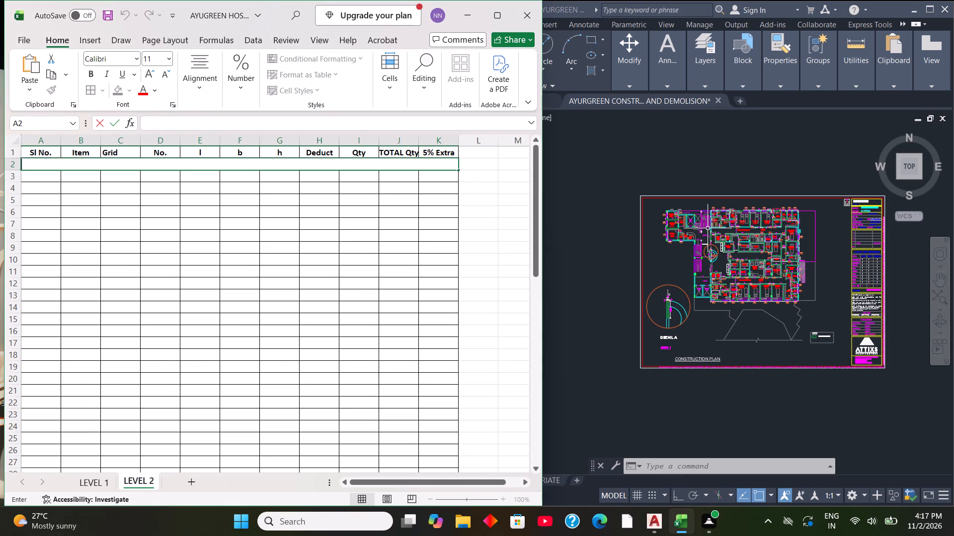
pyautogui.rightClick(168, 166)
pyautogui.click(198, 231)
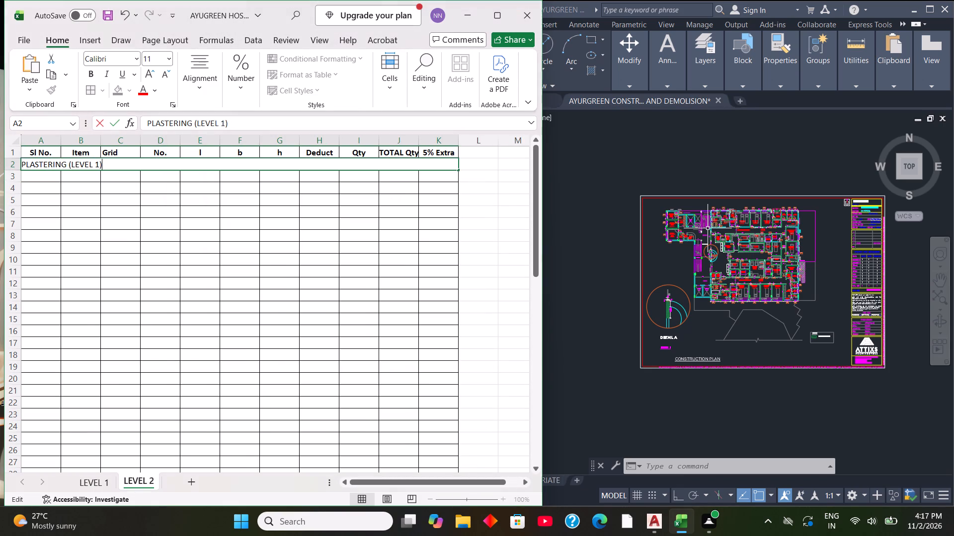
pyautogui.click(180, 303)
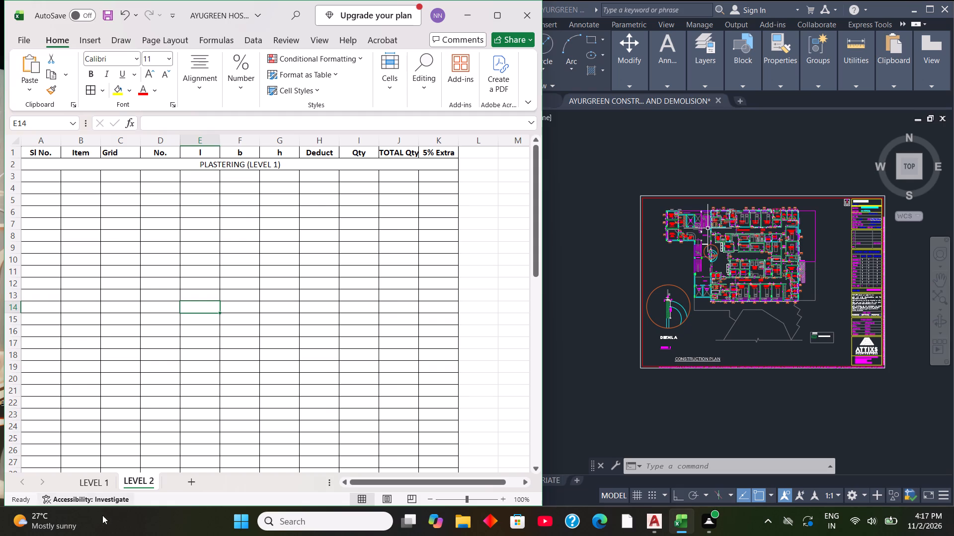
# Change the title in row 2 of the LEVEL 2 sheet to PLASTERING (LEVEL 2).
pyautogui.click(97, 483)
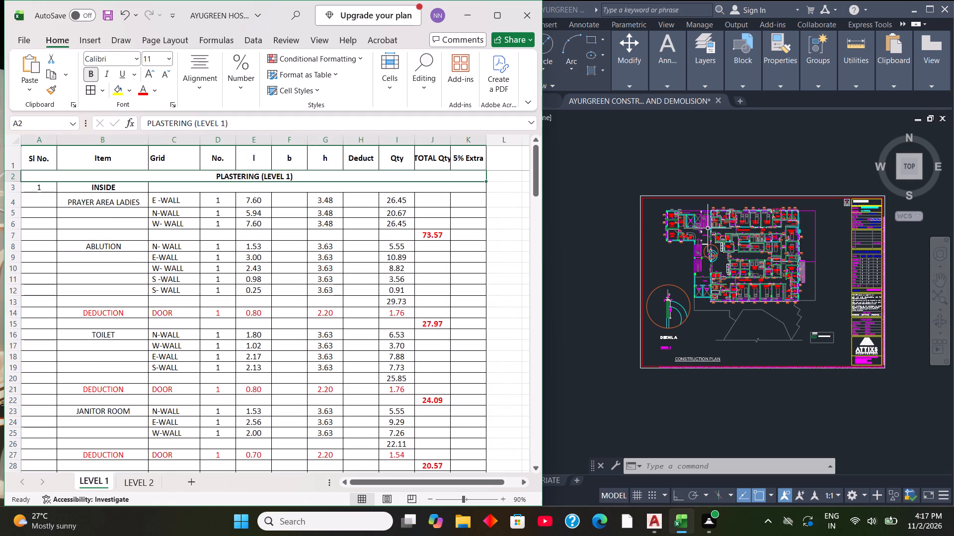
pyautogui.click(143, 478)
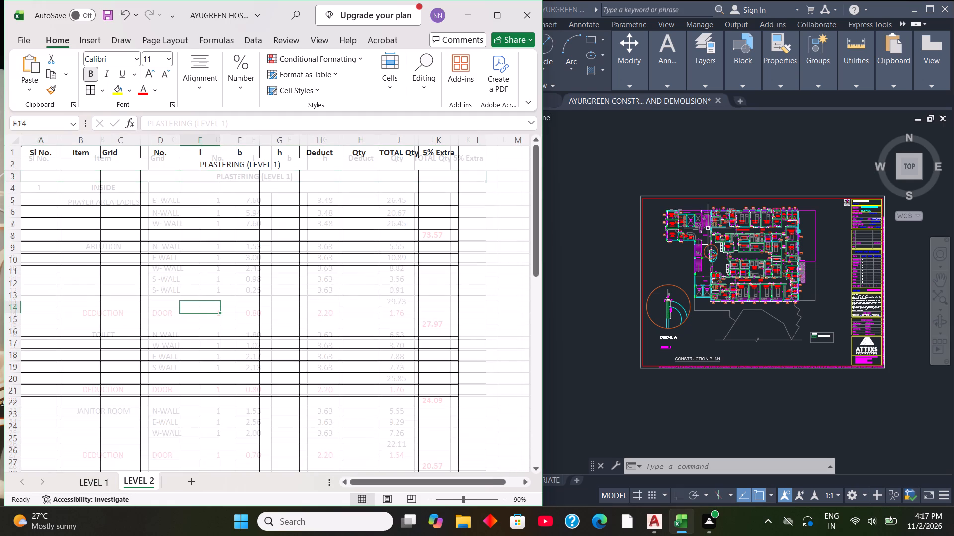
pyautogui.doubleClick(270, 161)
pyautogui.click(98, 166)
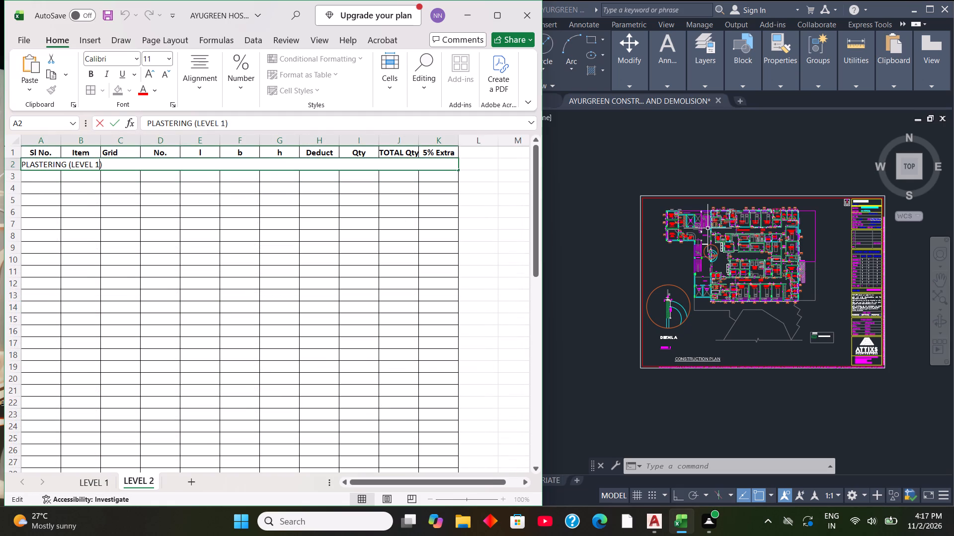
pyautogui.press('BackSpace')
pyautogui.press('2')
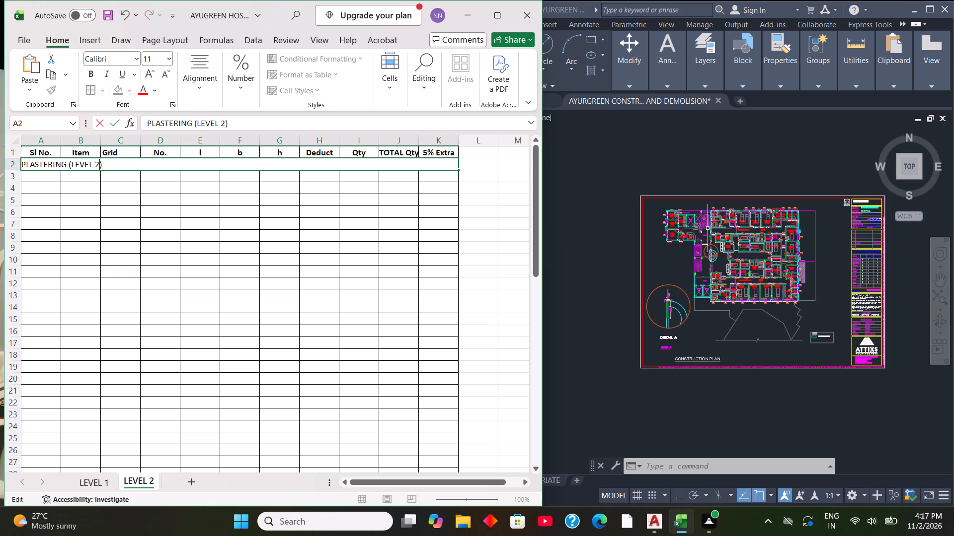
pyautogui.click(415, 290)
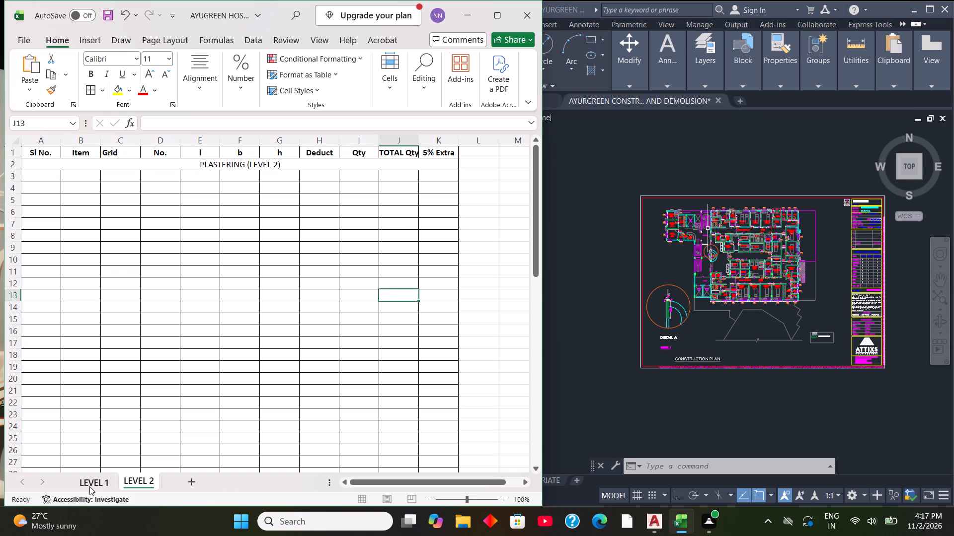
# Review the LEVEL 1 sheet's room entries, deductions and the inside and outside plastering sections.
pyautogui.click(89, 486)
pyautogui.scroll(-7, 336, 260)
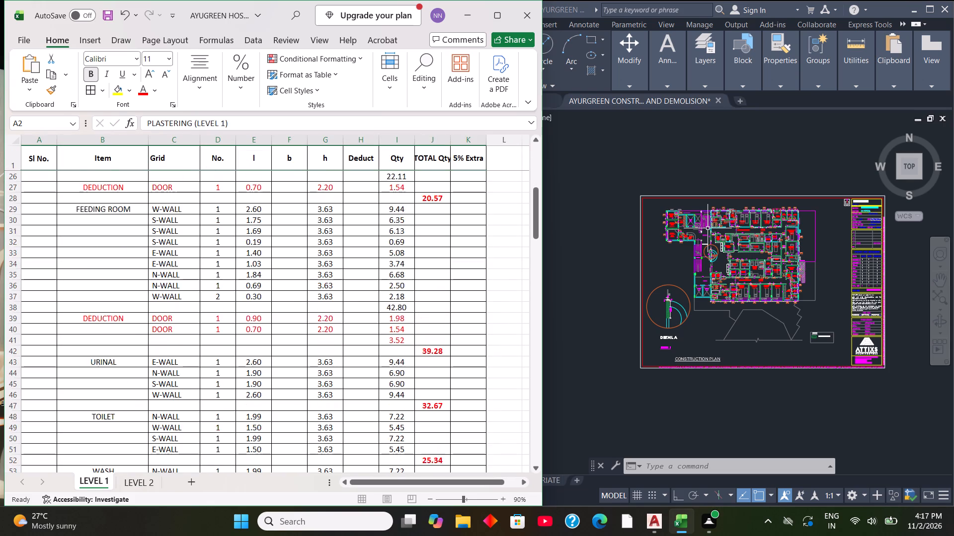
pyautogui.scroll(-19, 338, 264)
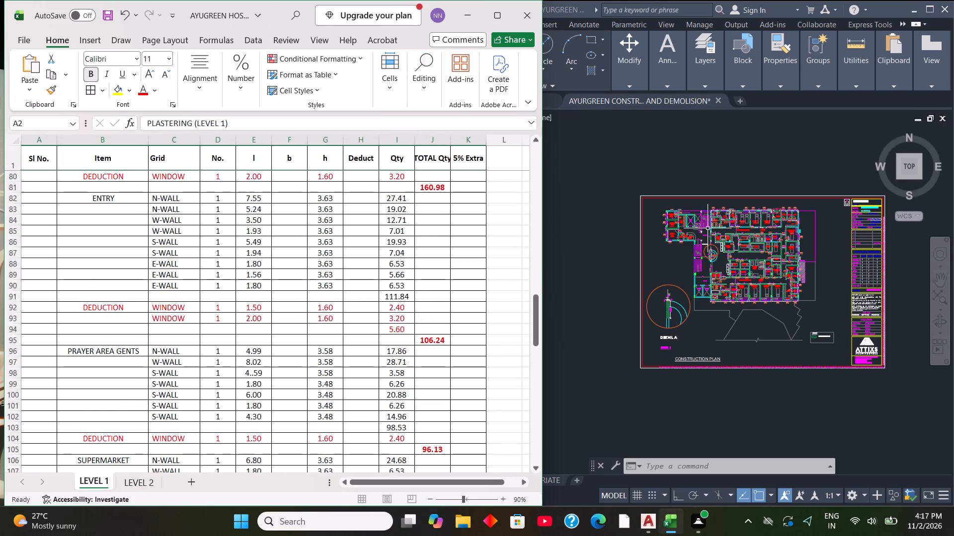
pyautogui.scroll(-16, 338, 263)
pyautogui.scroll(3, 338, 263)
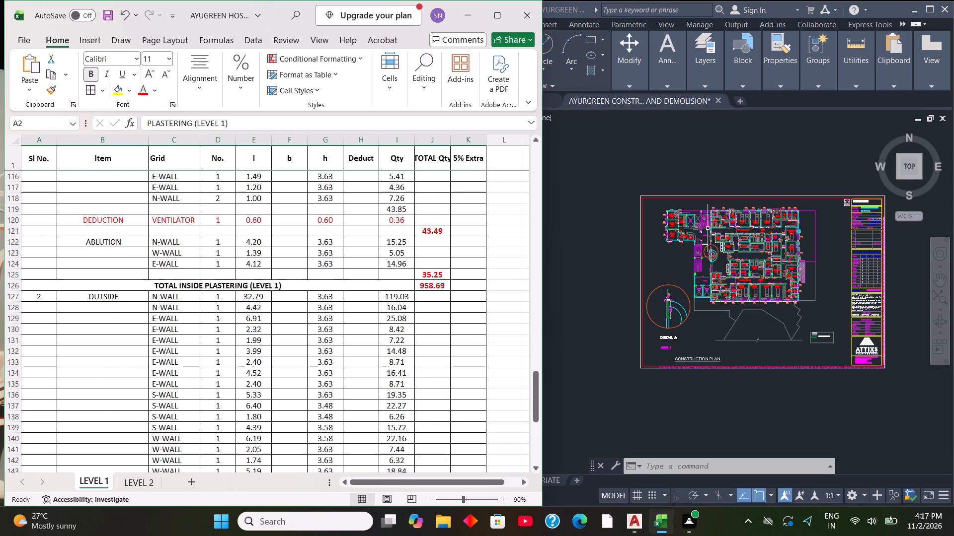
pyautogui.scroll(13, 338, 263)
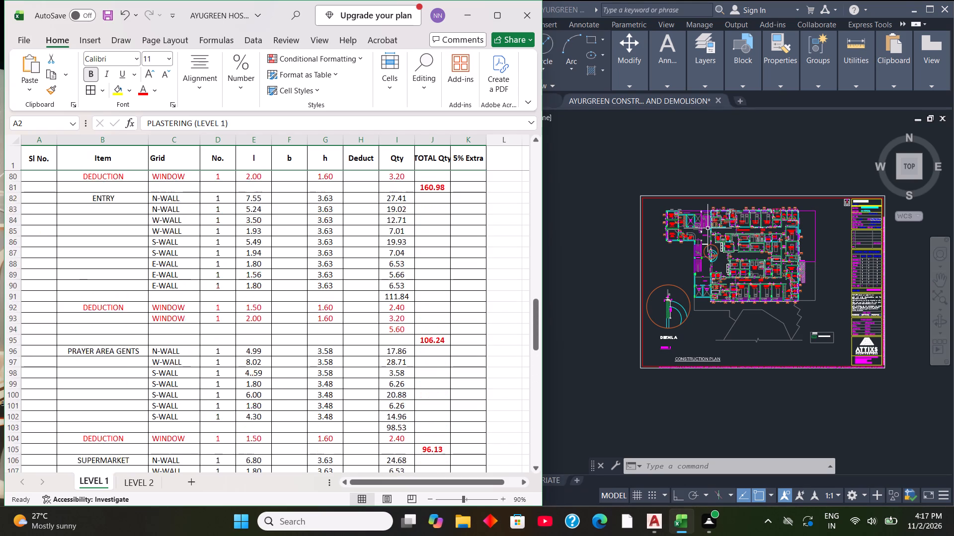
# Review the LEVEL 1 sheet's room-by-room wall and deduction entries down to the outside and total plastering rows.
pyautogui.scroll(19, 341, 259)
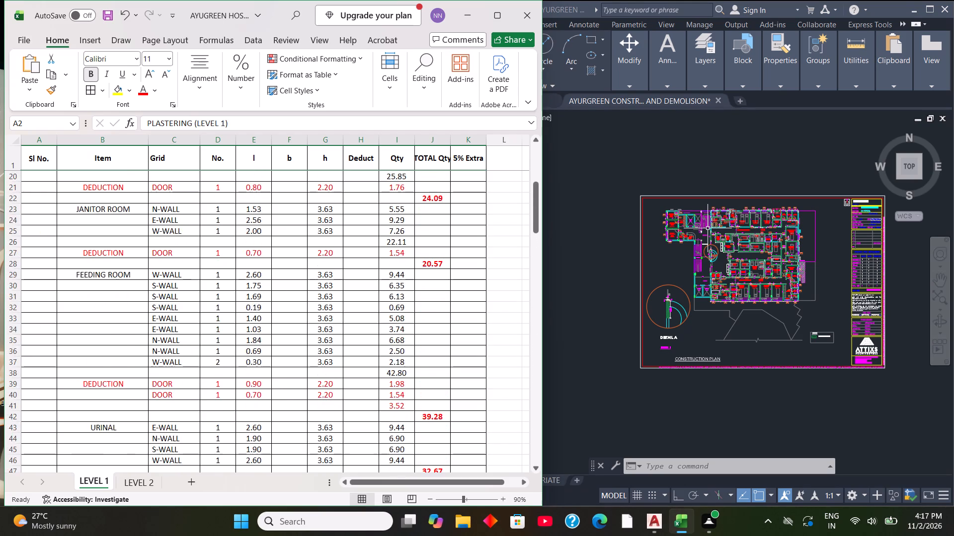
pyautogui.scroll(12, 341, 259)
pyautogui.scroll(-2, 333, 264)
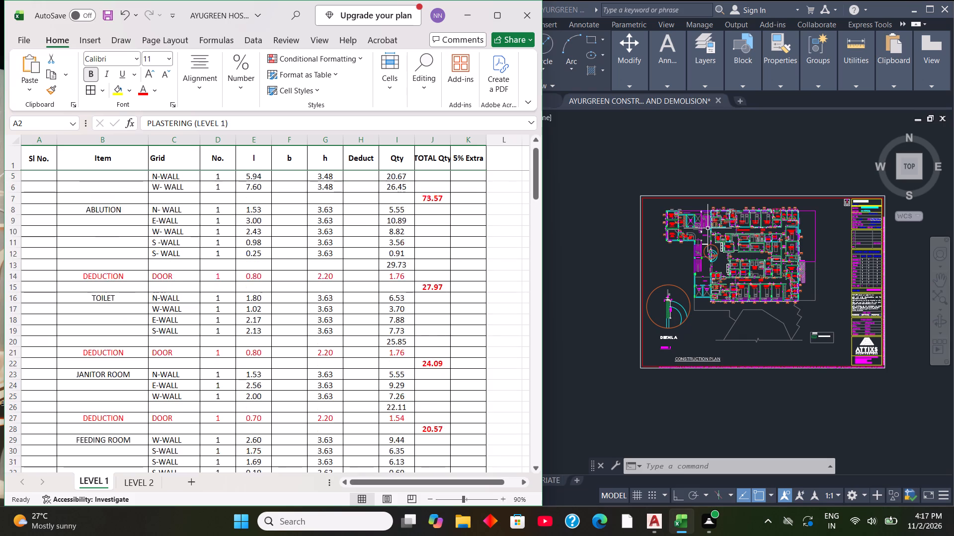
pyautogui.scroll(-14, 327, 258)
pyautogui.scroll(-9, 322, 253)
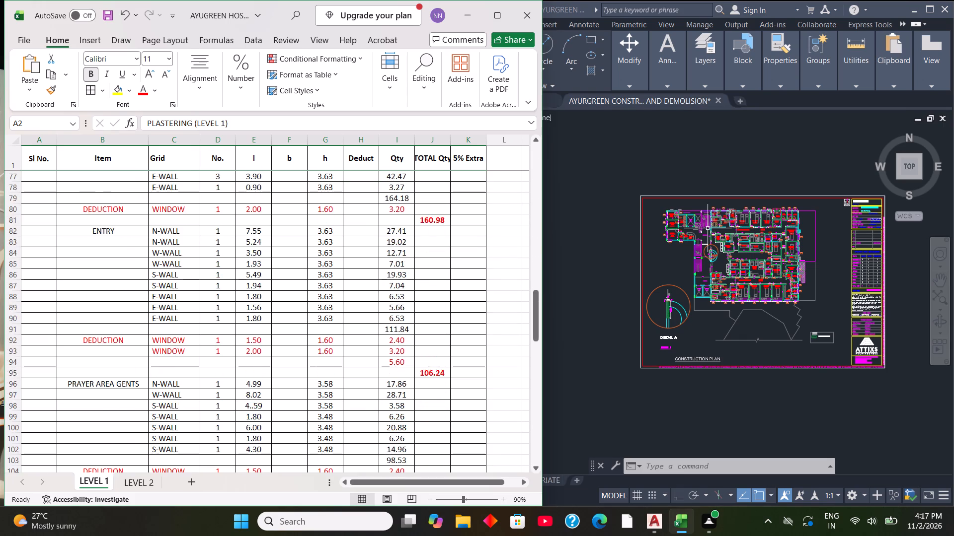
pyautogui.scroll(-19, 321, 251)
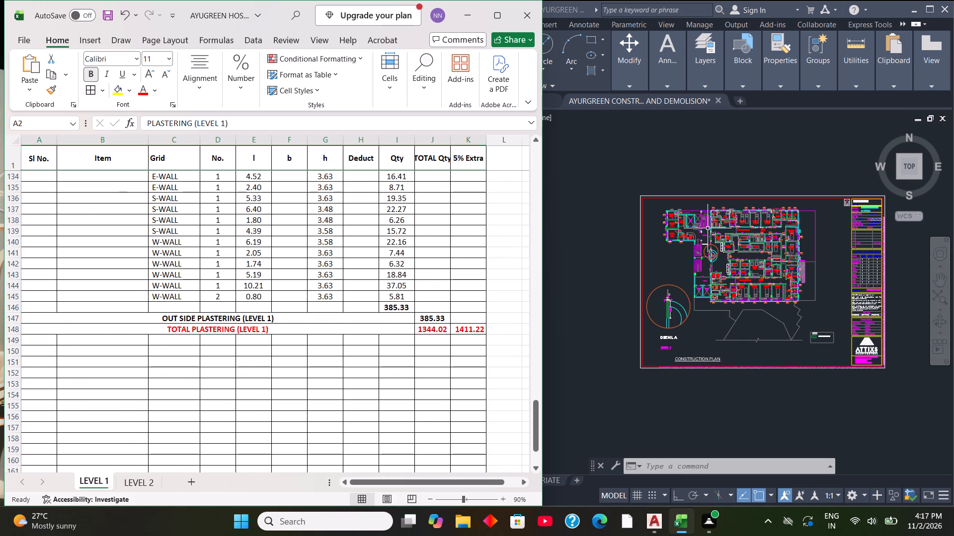
pyautogui.scroll(-1, 830, 250)
# In AutoCAD, examine the cubicle rooms, wall dimensions and door sizes on the Ayurveda construction plan, and the Occupational Therapy and Physiotherapy floor plan.
pyautogui.scroll(4, 777, 238)
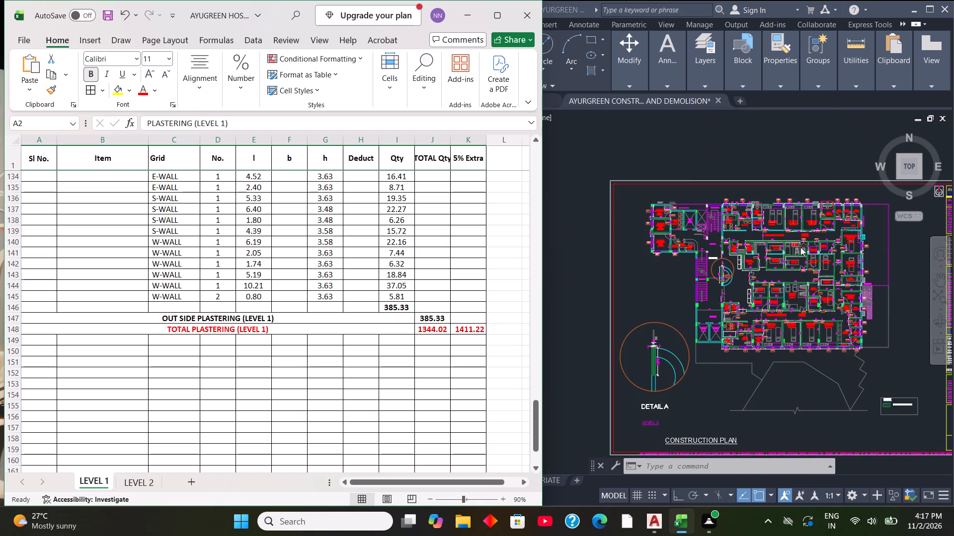
pyautogui.scroll(1, 800, 247)
pyautogui.scroll(3, 742, 333)
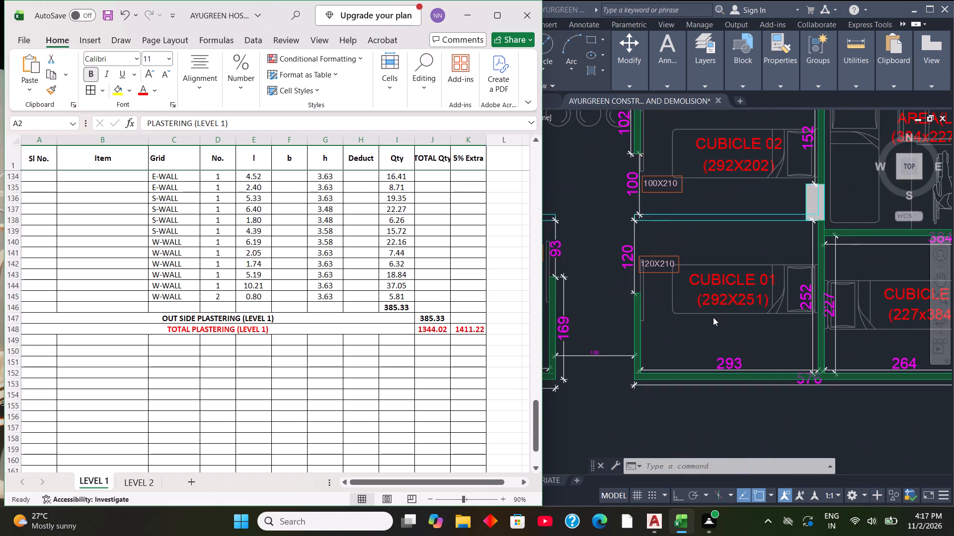
pyautogui.scroll(1, 713, 317)
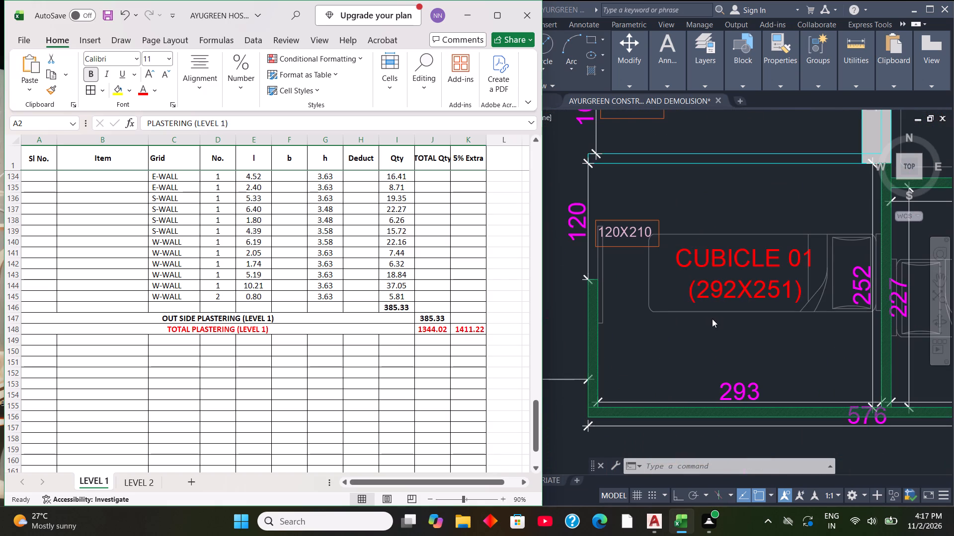
pyautogui.scroll(-4, 712, 319)
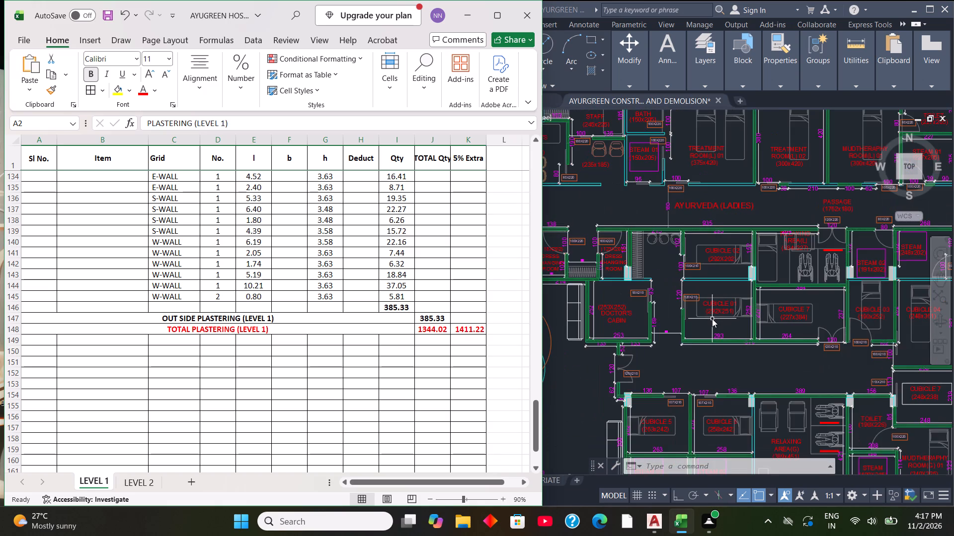
pyautogui.scroll(-1, 712, 319)
pyautogui.scroll(3, 719, 316)
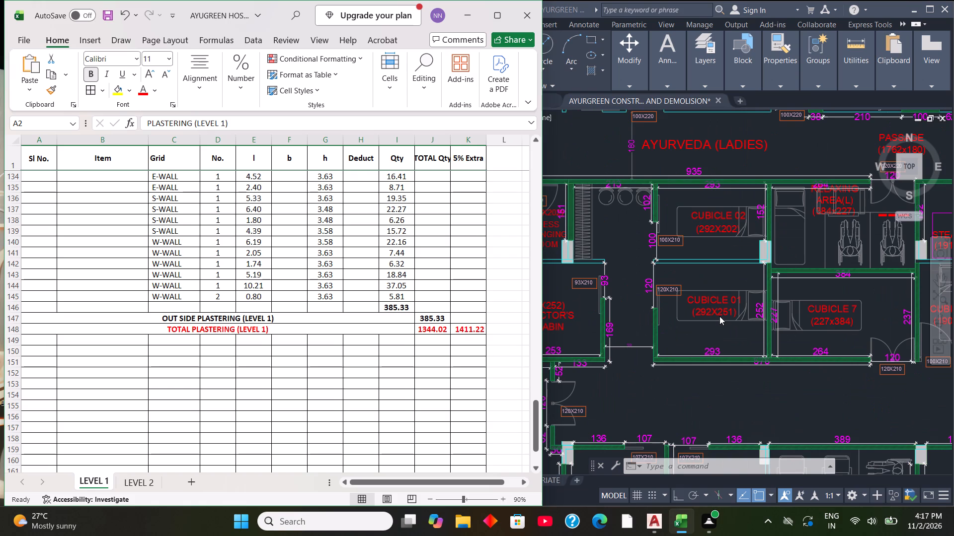
pyautogui.scroll(1, 719, 316)
pyautogui.scroll(-4, 719, 316)
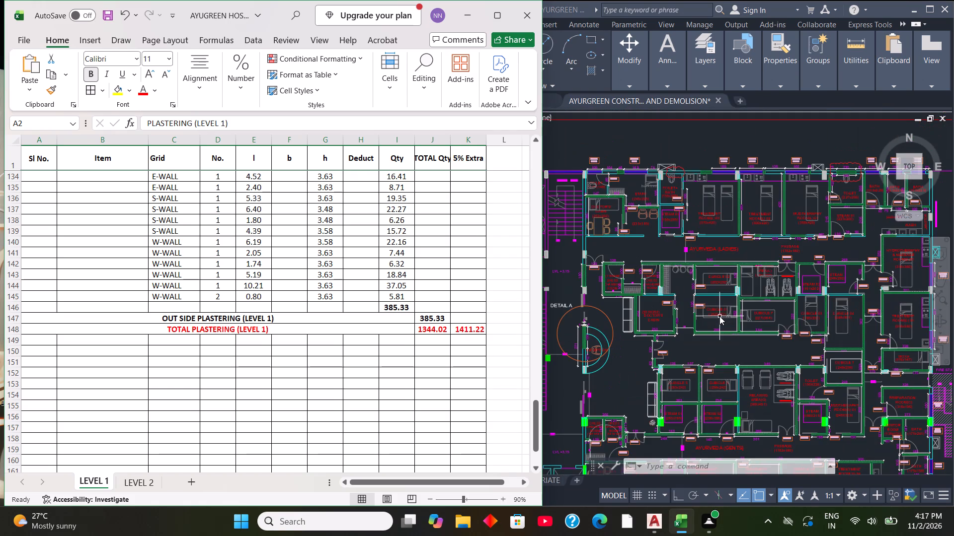
pyautogui.scroll(-5, 719, 317)
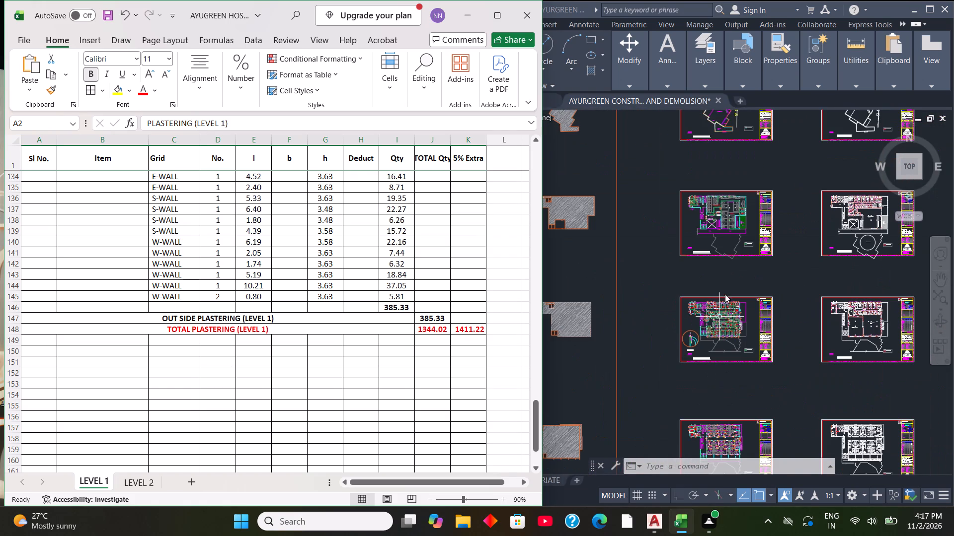
pyautogui.scroll(5, 723, 199)
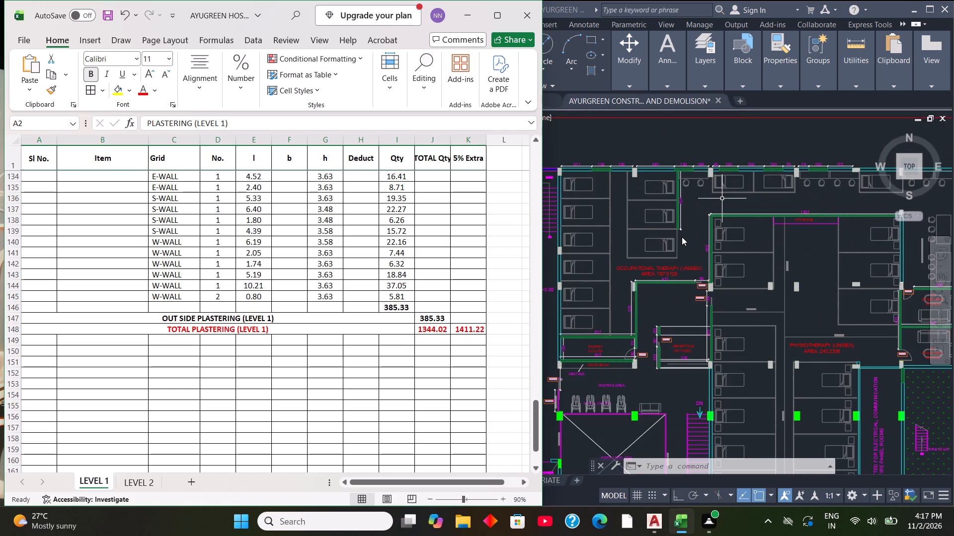
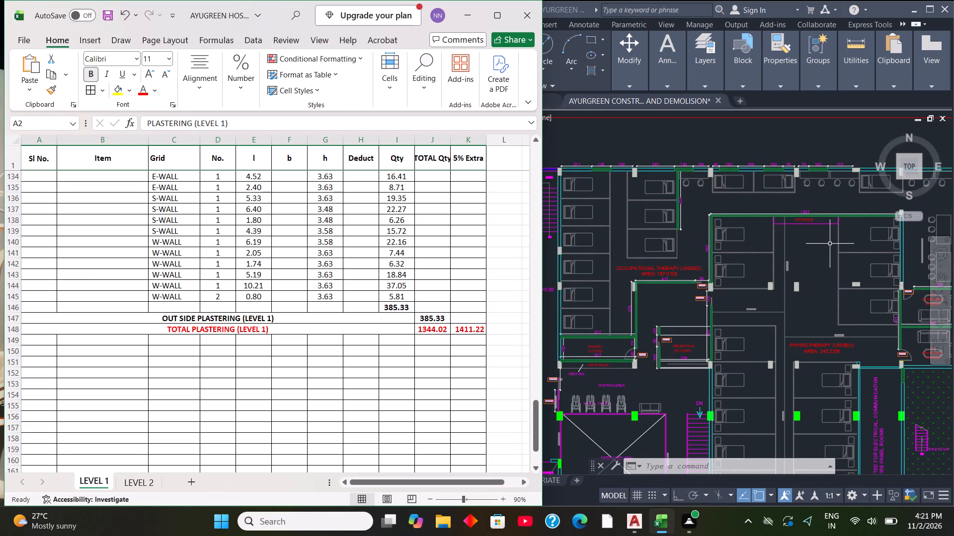
# Save the hospital plastering measurement workbook in Excel.
pyautogui.click(27, 42)
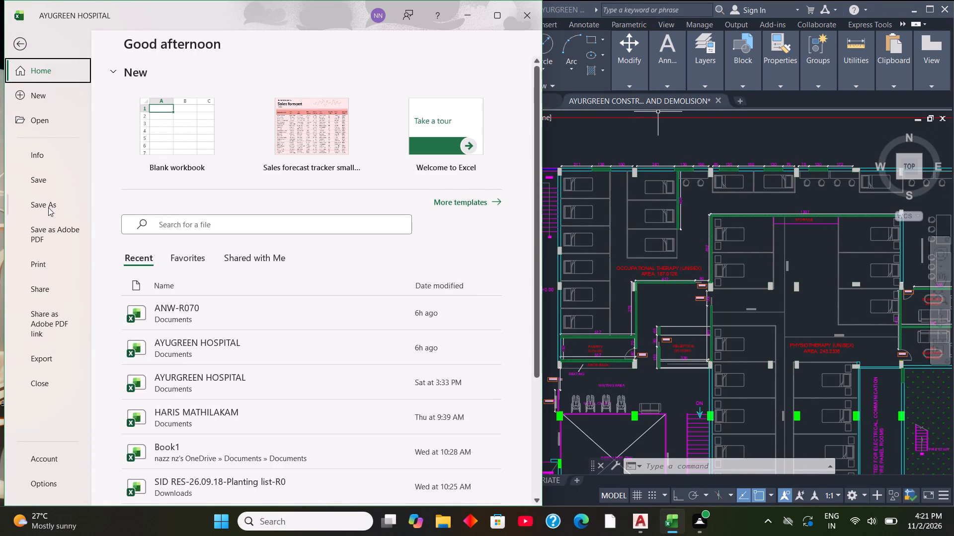
pyautogui.click(51, 178)
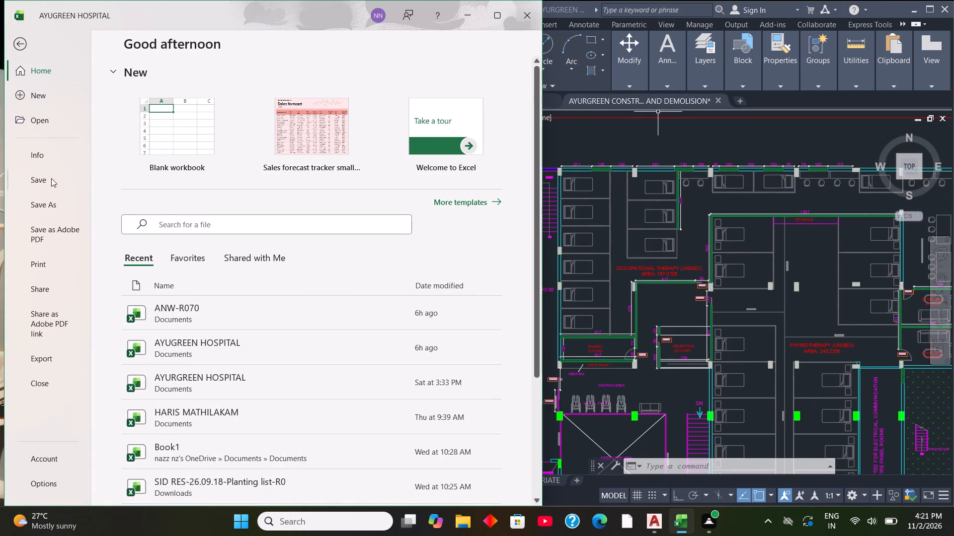
# Review the LEVEL 1 sheet's room wall entries, deductions, and the inside, outside and total plastering rows.
pyautogui.scroll(11, 152, 293)
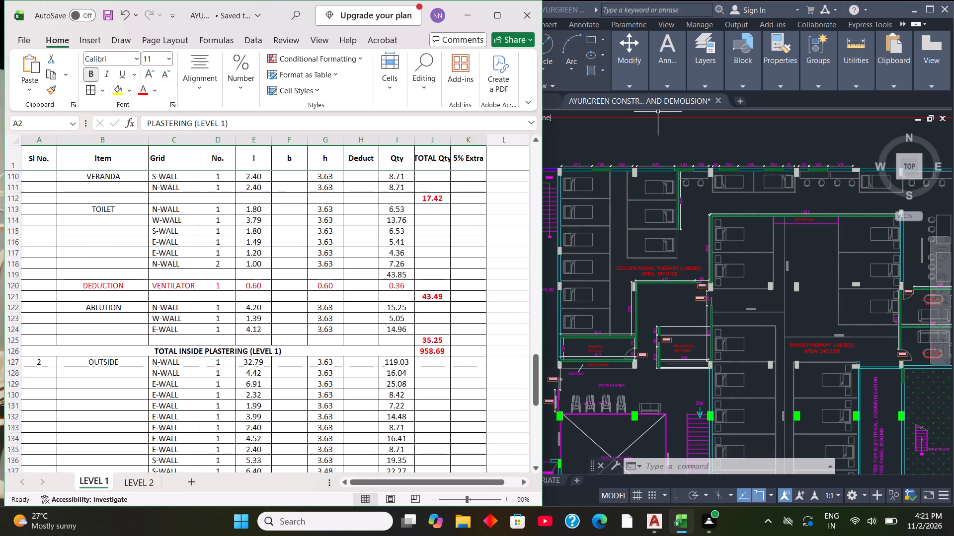
pyautogui.scroll(20, 157, 289)
pyautogui.scroll(7, 157, 289)
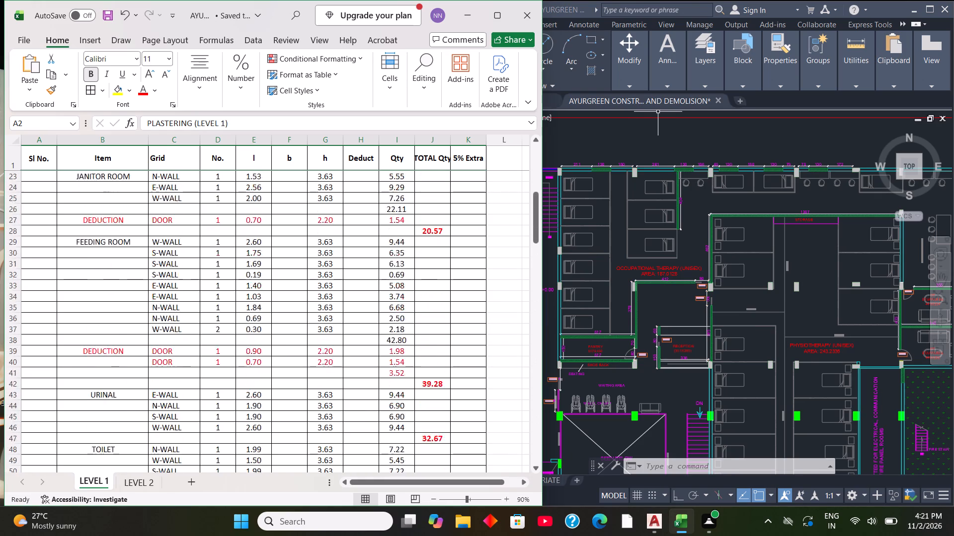
pyautogui.scroll(15, 162, 281)
pyautogui.scroll(-10, 164, 278)
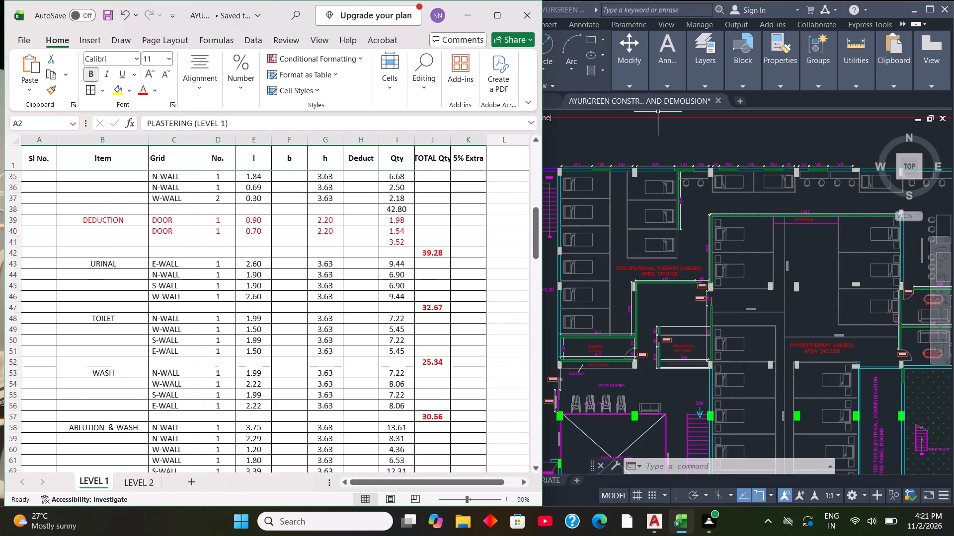
pyautogui.scroll(-20, 165, 278)
pyautogui.scroll(-7, 165, 278)
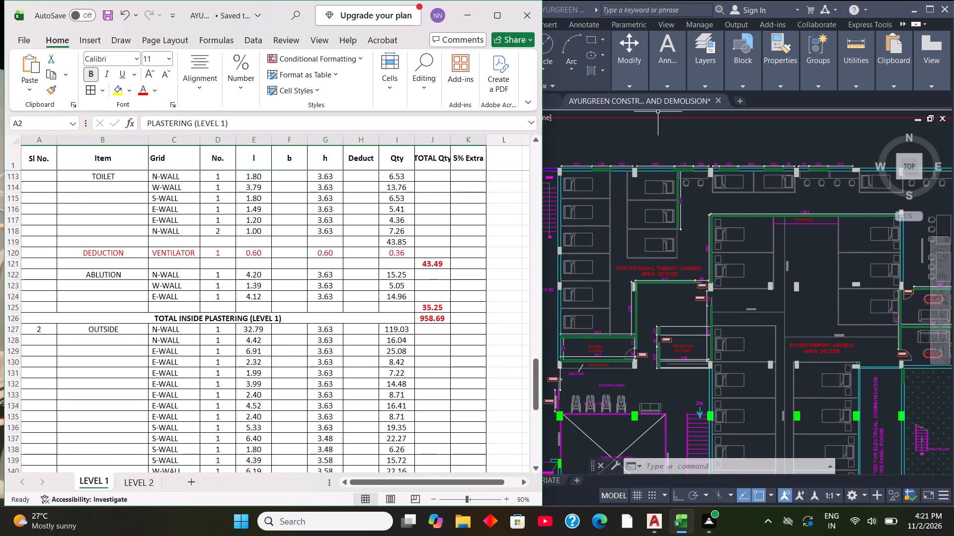
pyautogui.scroll(-12, 166, 277)
pyautogui.scroll(1, 177, 305)
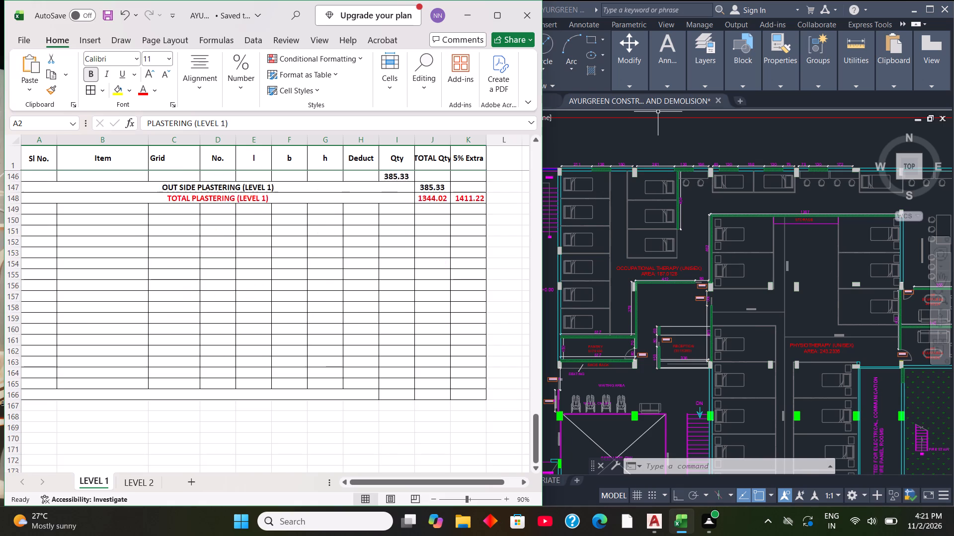
pyautogui.scroll(2, 177, 305)
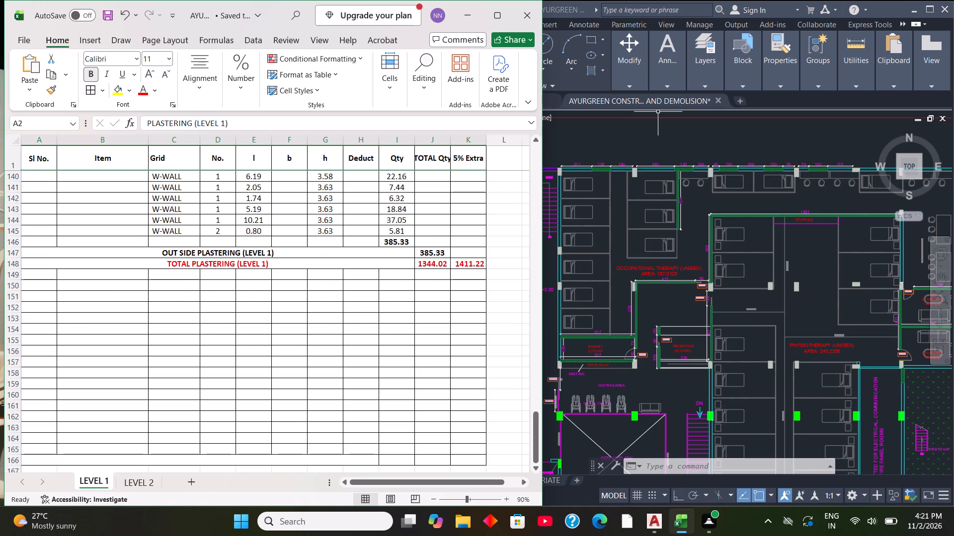
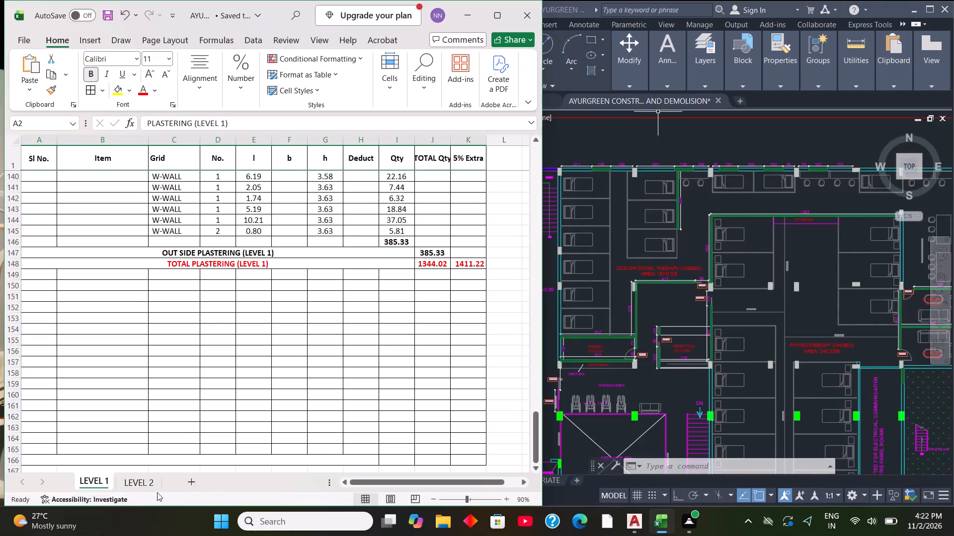
# Copy the LEVEL 1 block A3:K15, from the INSIDE heading through the PRAYER AREA LADIES and ABLUTION entries with the door deduction.
pyautogui.click(143, 484)
pyautogui.scroll(2, 196, 206)
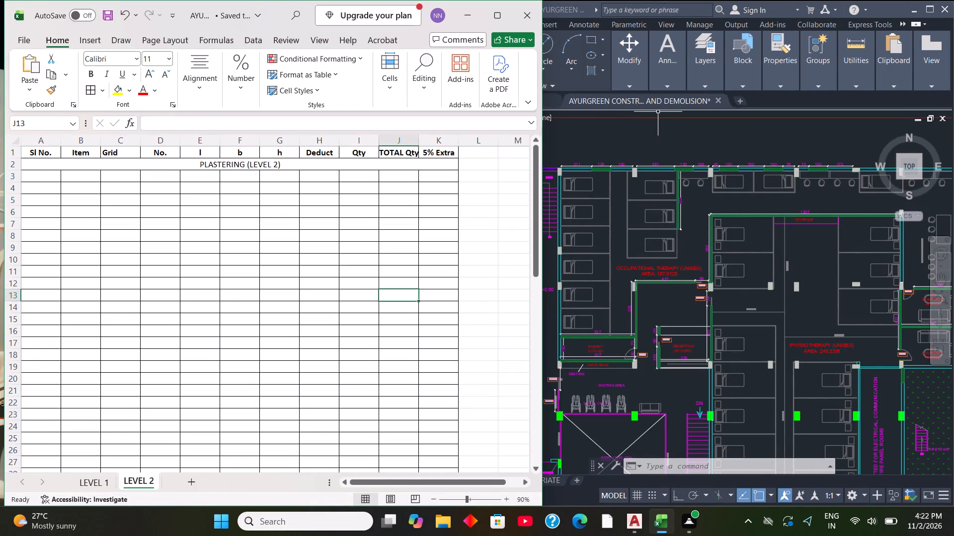
pyautogui.click(49, 175)
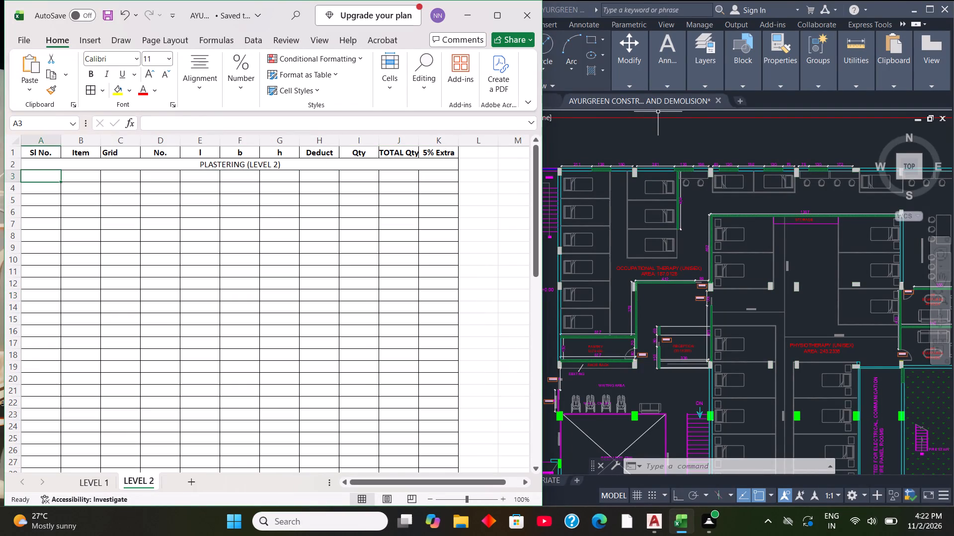
pyautogui.click(88, 485)
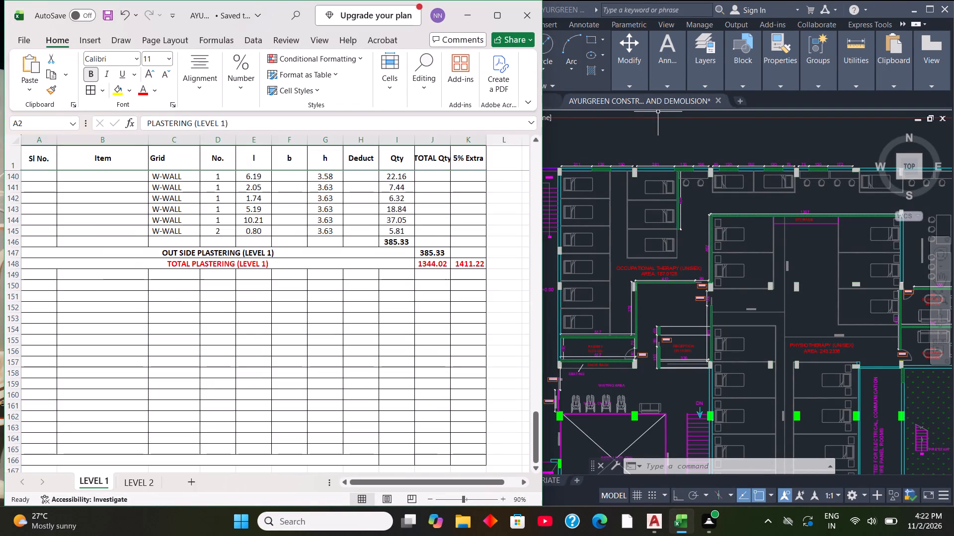
pyautogui.scroll(20, 85, 318)
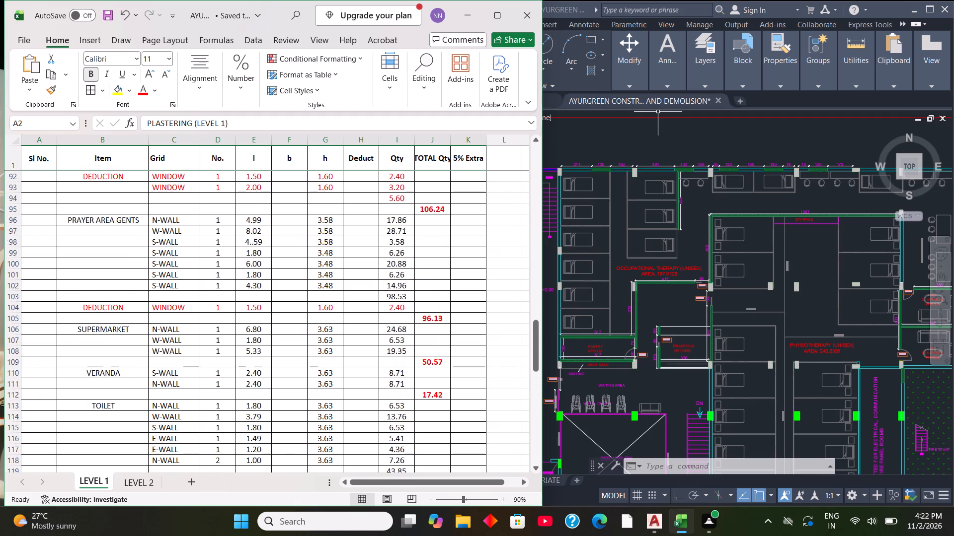
pyautogui.scroll(20, 82, 295)
pyautogui.scroll(8, 82, 295)
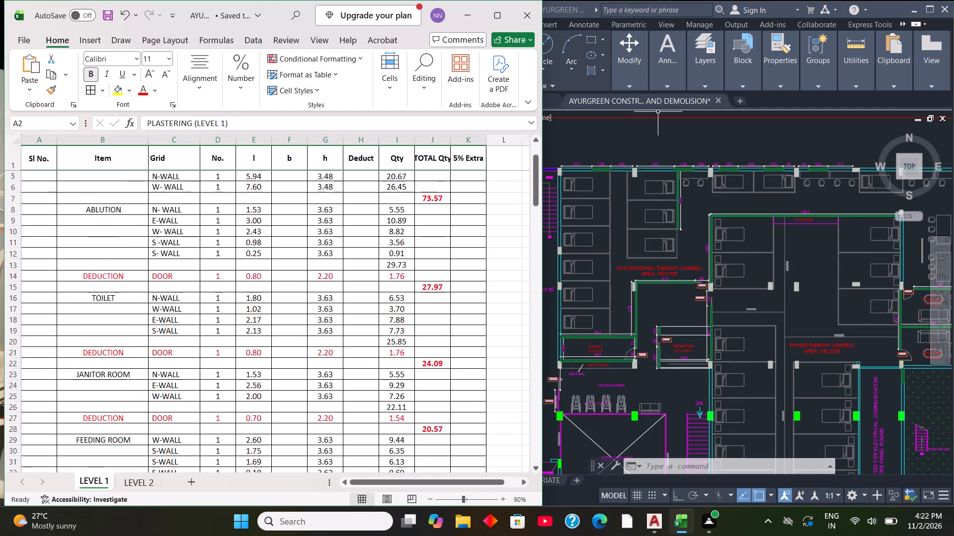
pyautogui.scroll(5, 84, 288)
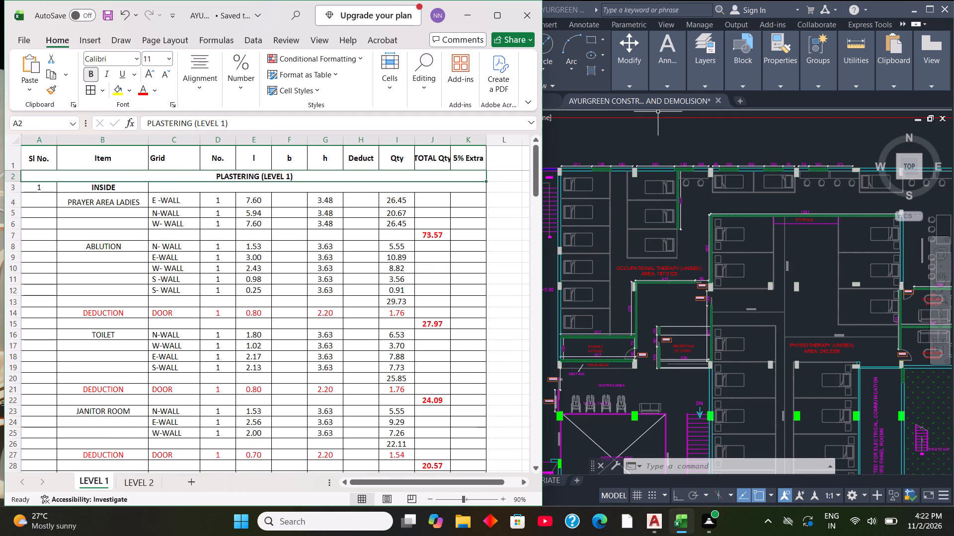
pyautogui.moveTo(29, 187); pyautogui.dragTo(342, 276)
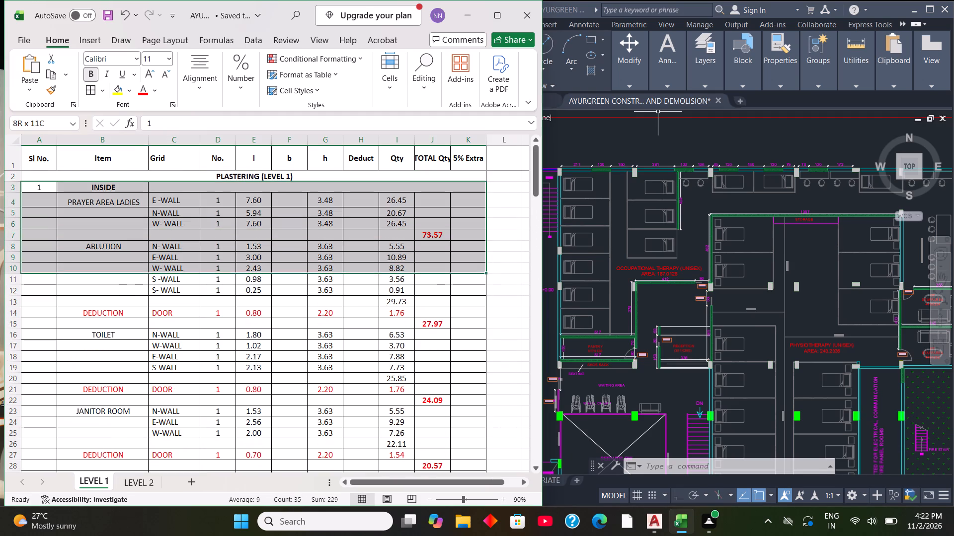
pyautogui.moveTo(342, 276); pyautogui.dragTo(385, 332)
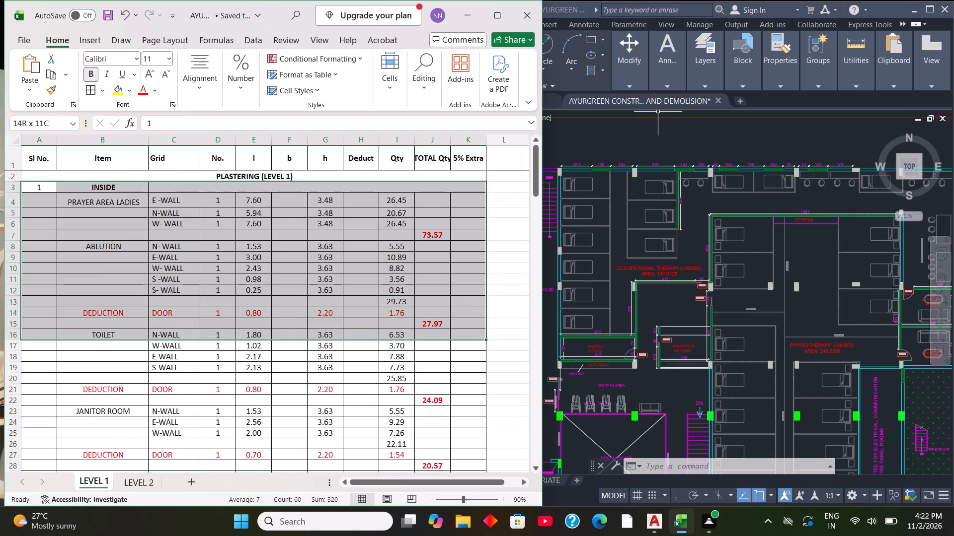
pyautogui.moveTo(385, 332); pyautogui.dragTo(386, 327)
pyautogui.rightClick(387, 326)
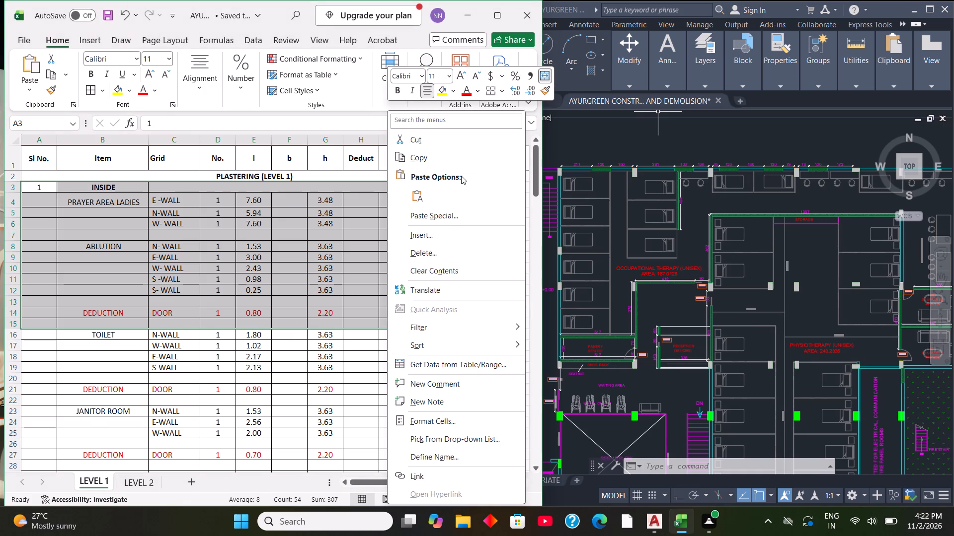
pyautogui.click(453, 156)
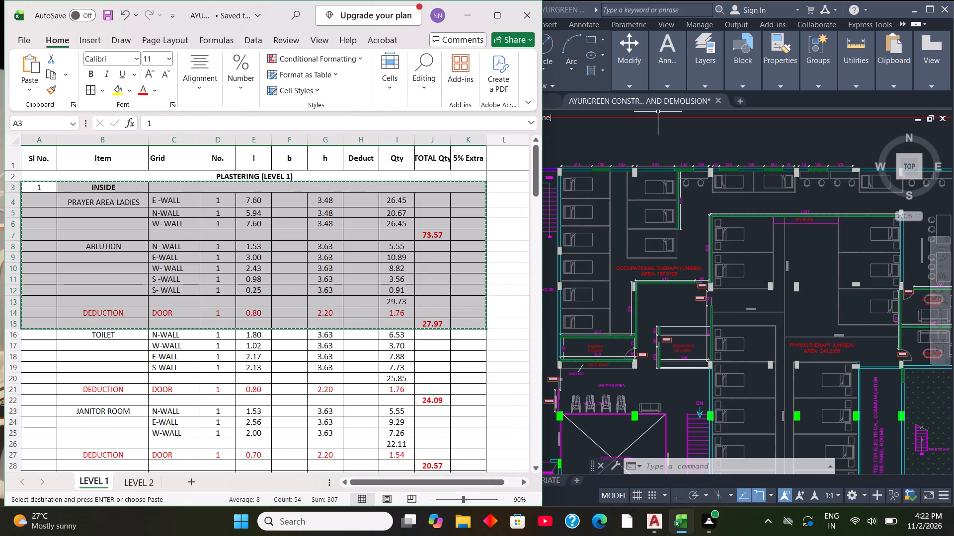
# Paste the copied block with its formatting into the LEVEL 2 sheet starting at A3, and clear the copy selection on LEVEL 1.
pyautogui.click(144, 482)
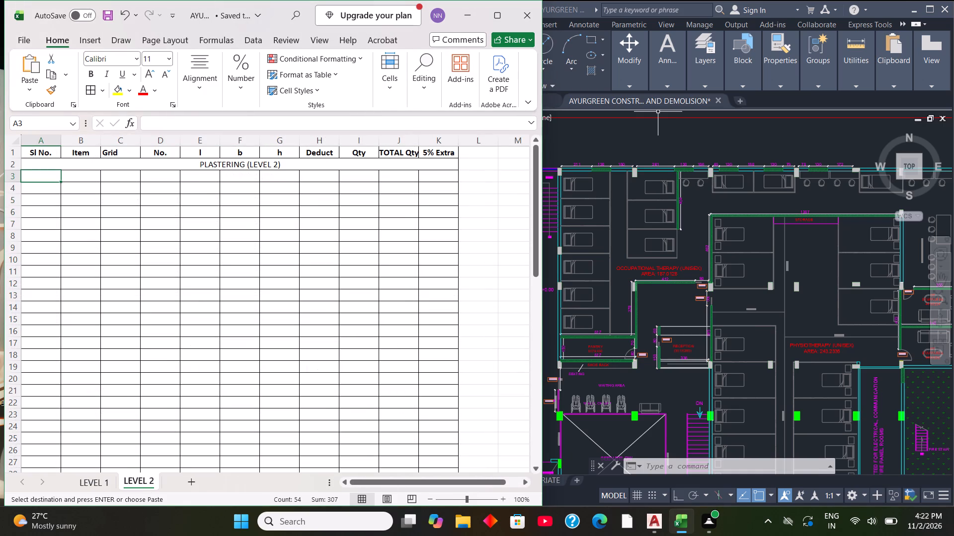
pyautogui.click(55, 174)
pyautogui.rightClick(54, 174)
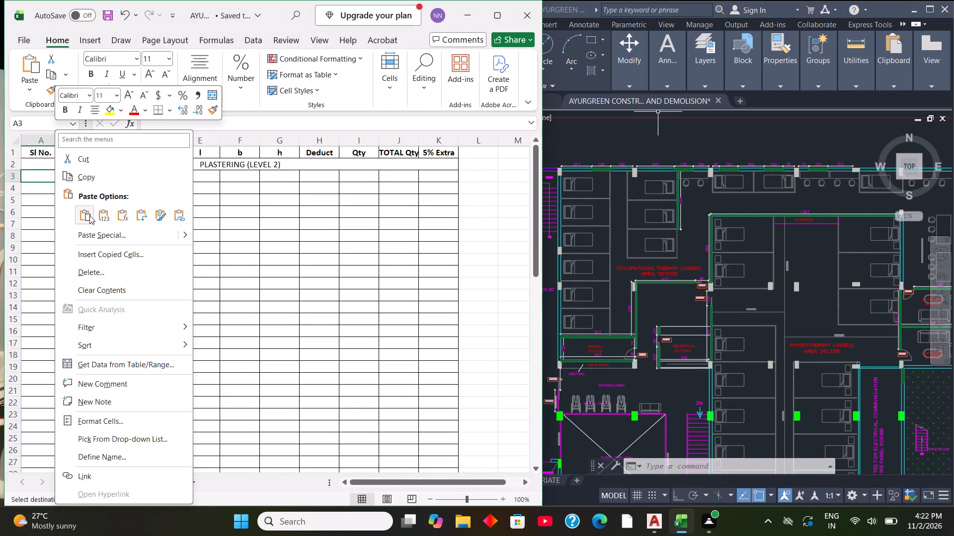
pyautogui.click(89, 215)
pyautogui.scroll(-3, 298, 274)
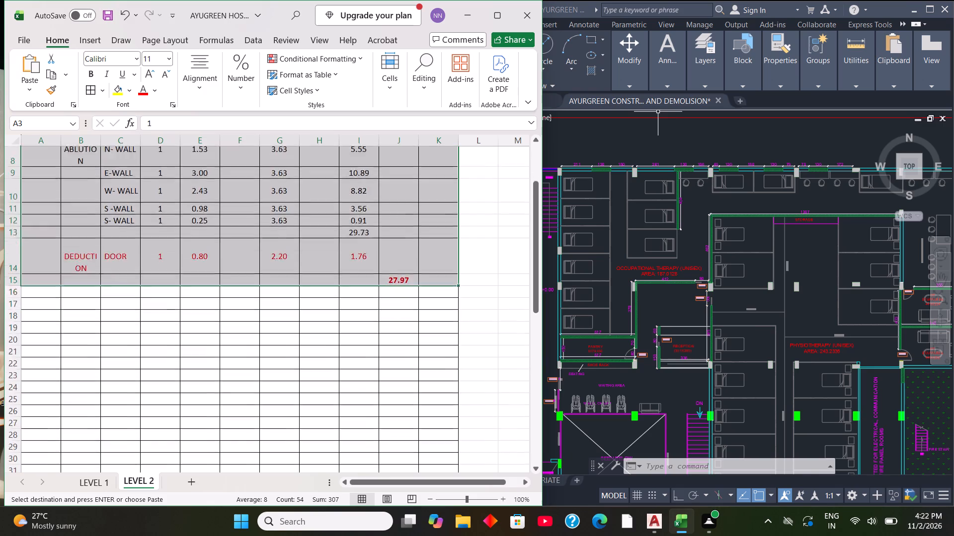
pyautogui.click(202, 346)
pyautogui.click(105, 483)
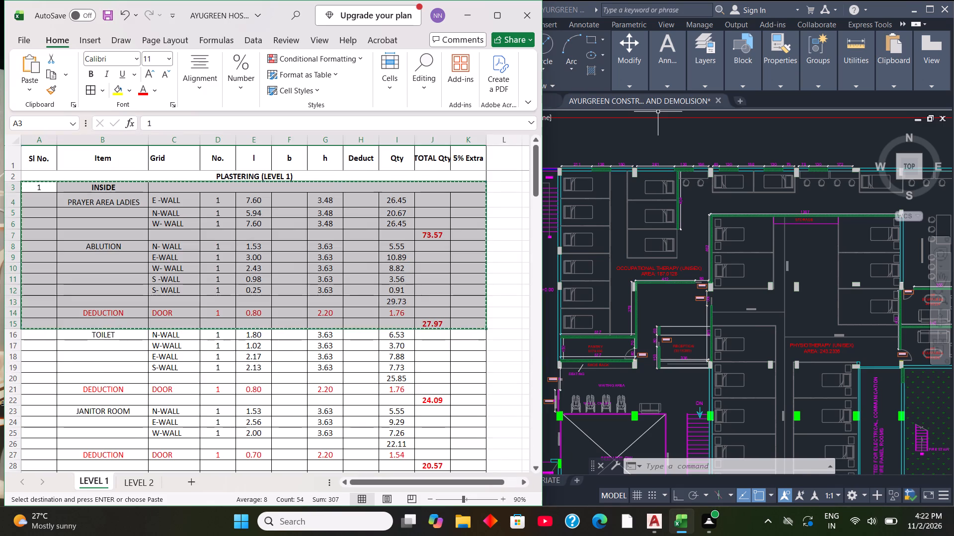
pyautogui.click(512, 387)
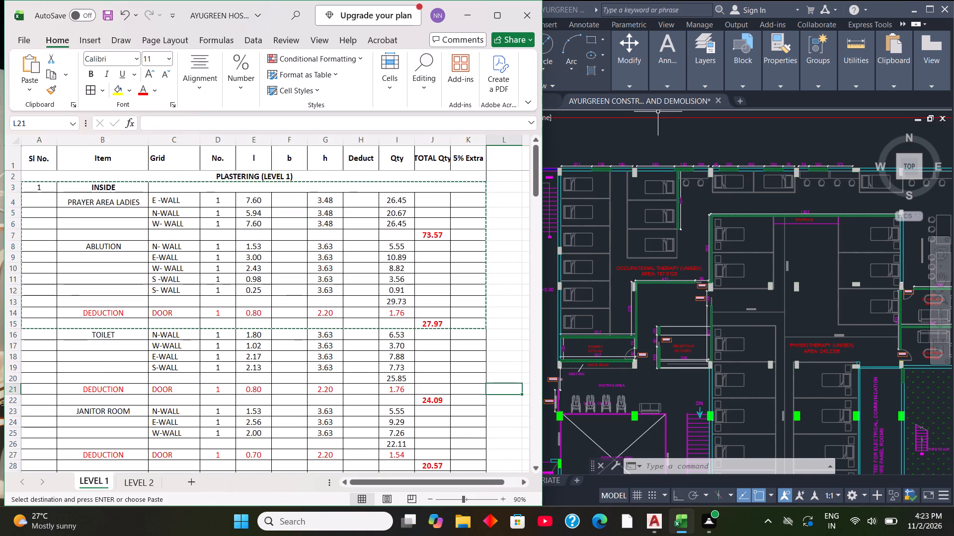
pyautogui.press('Escape')
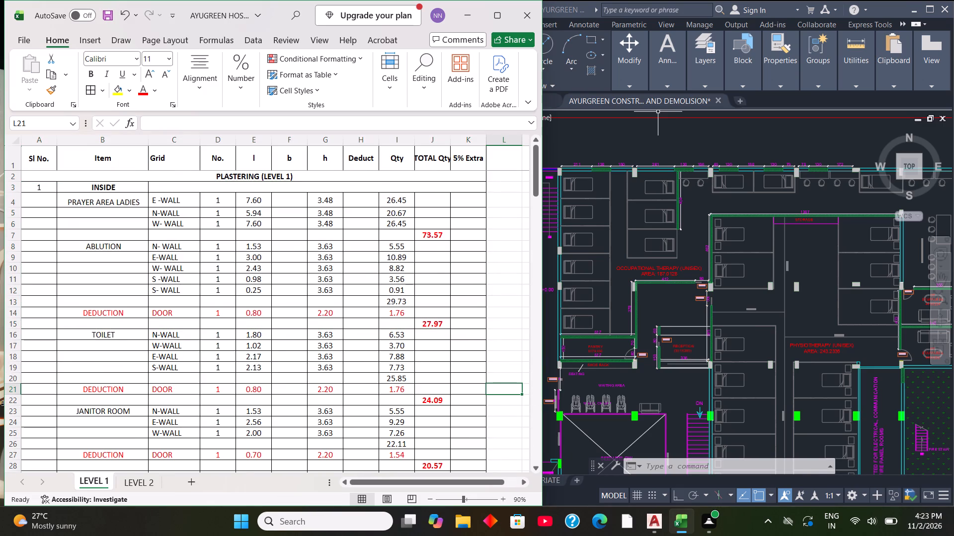
# Make the PLASTERING (LEVEL 2) title row on the LEVEL 2 sheet bold.
pyautogui.scroll(-2, 507, 381)
pyautogui.click(145, 483)
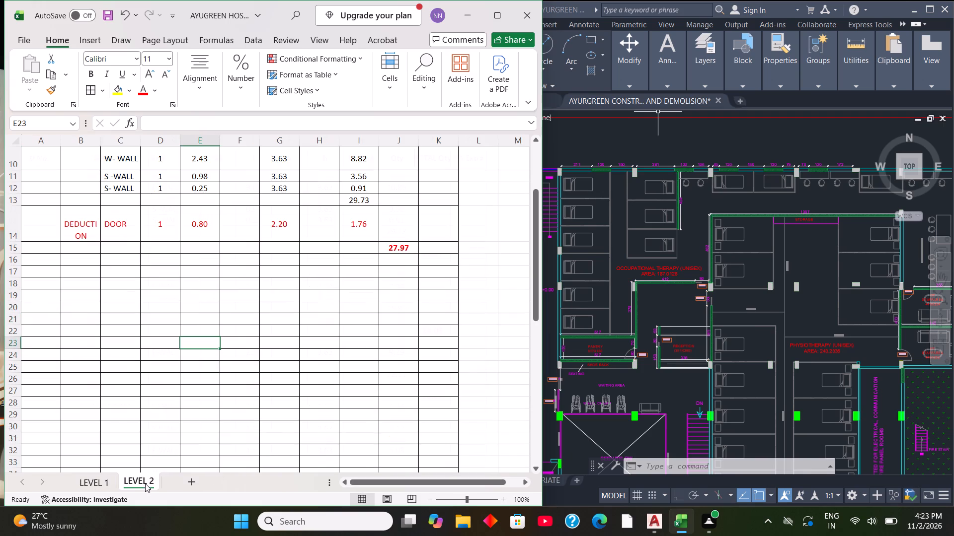
pyautogui.scroll(4, 266, 111)
pyautogui.scroll(4, 244, 230)
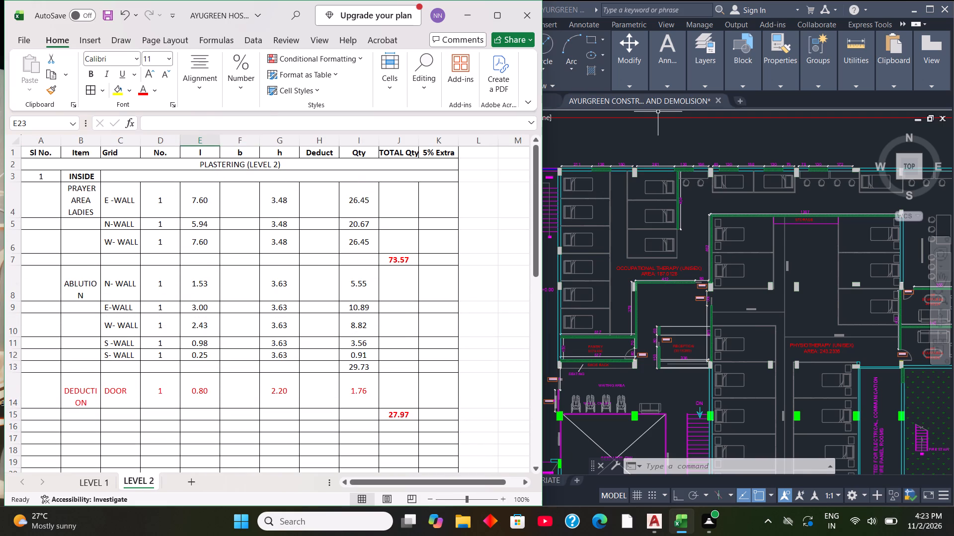
pyautogui.click(279, 166)
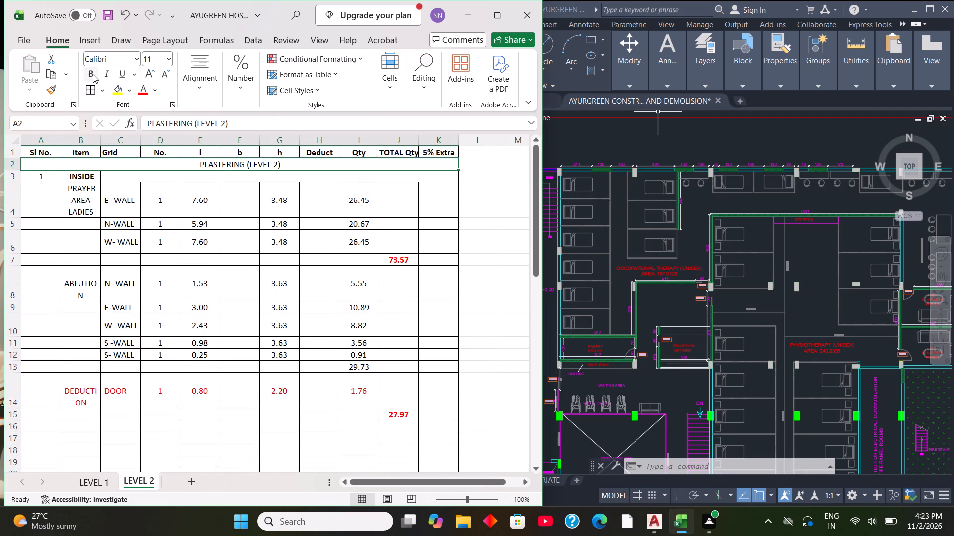
pyautogui.click(92, 74)
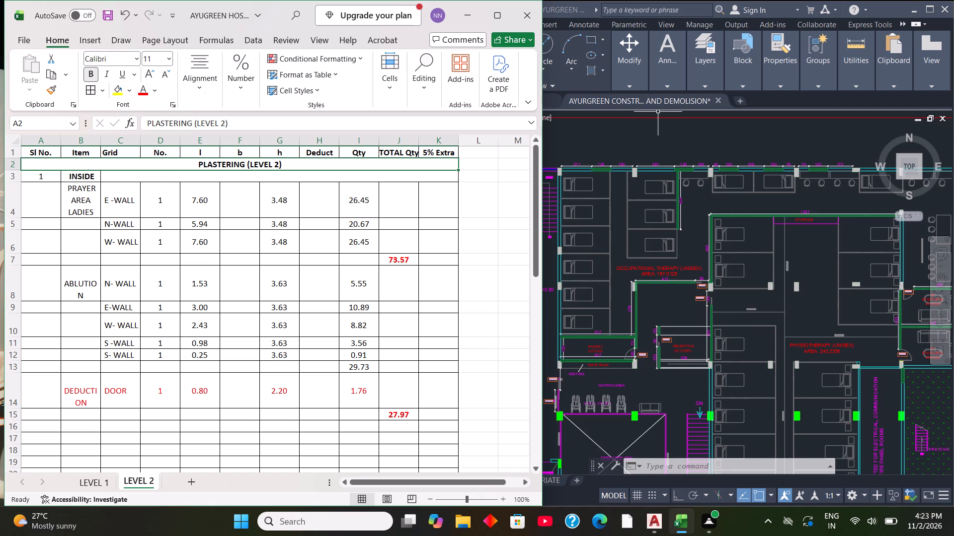
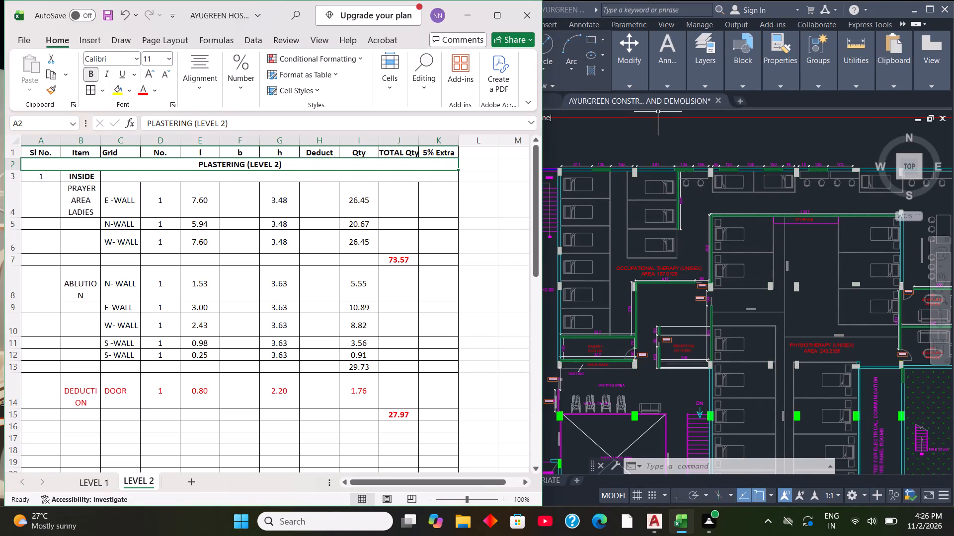
# Examine the AutoCAD floor plan around the PT staff area rooms beside the physiotherapy hall.
pyautogui.scroll(2, 721, 268)
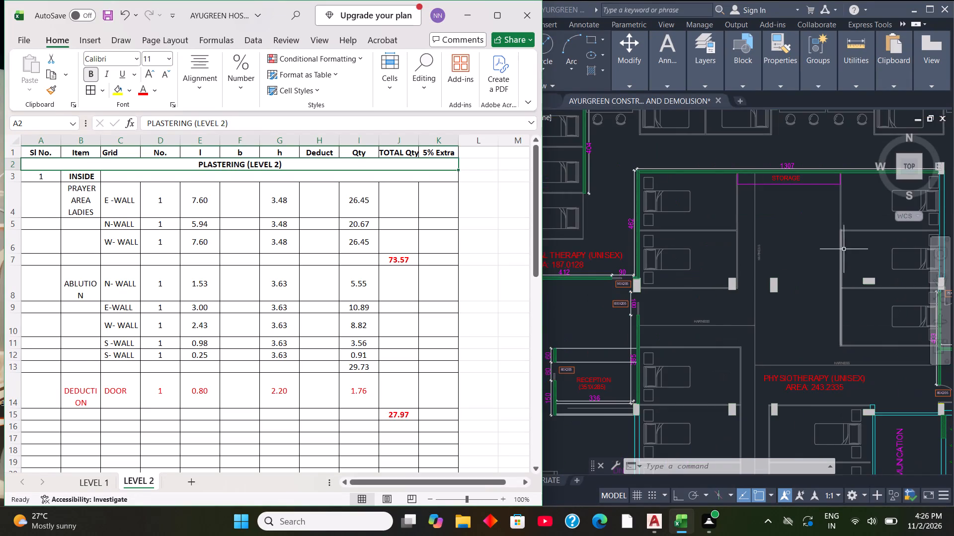
pyautogui.scroll(-4, 663, 285)
pyautogui.scroll(2, 727, 295)
pyautogui.scroll(2, 651, 312)
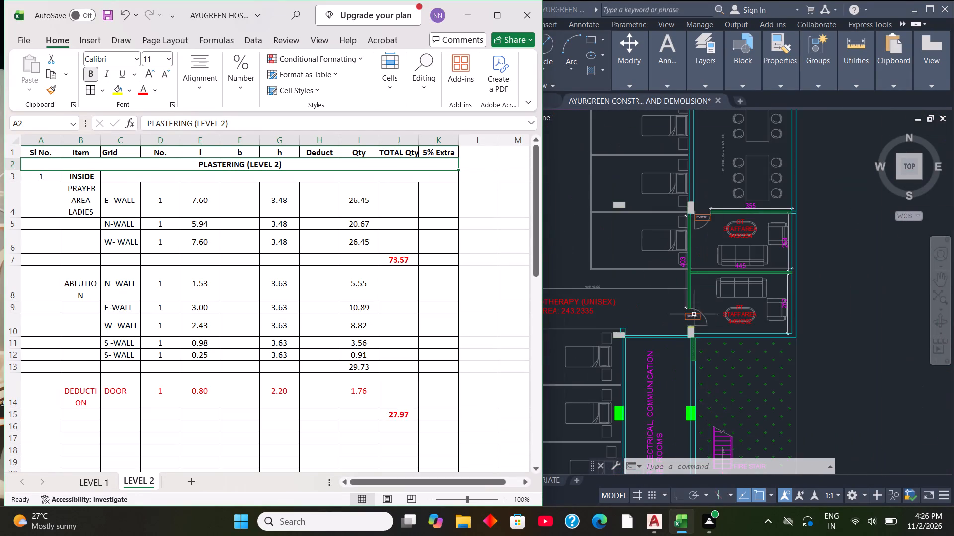
pyautogui.scroll(1, 700, 312)
pyautogui.scroll(2, 773, 357)
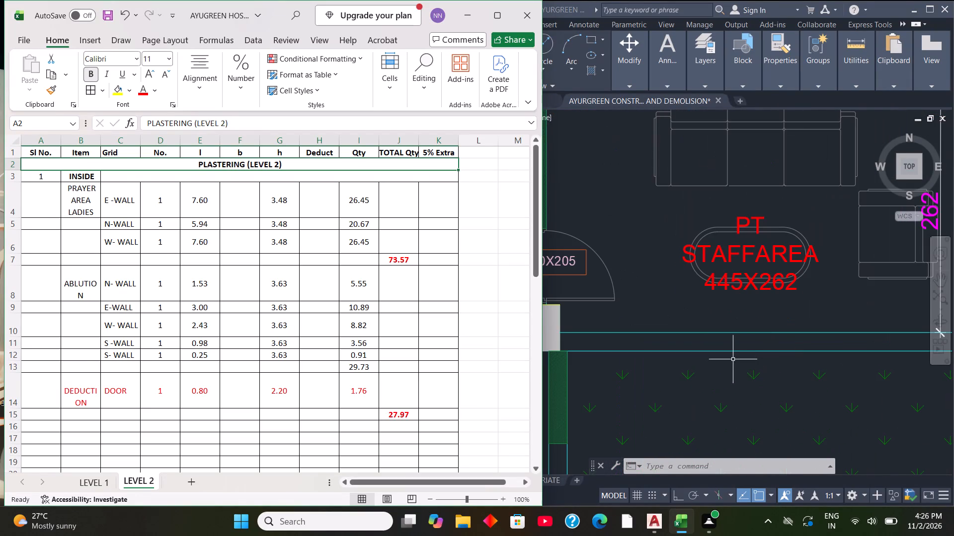
pyautogui.scroll(-2, 733, 359)
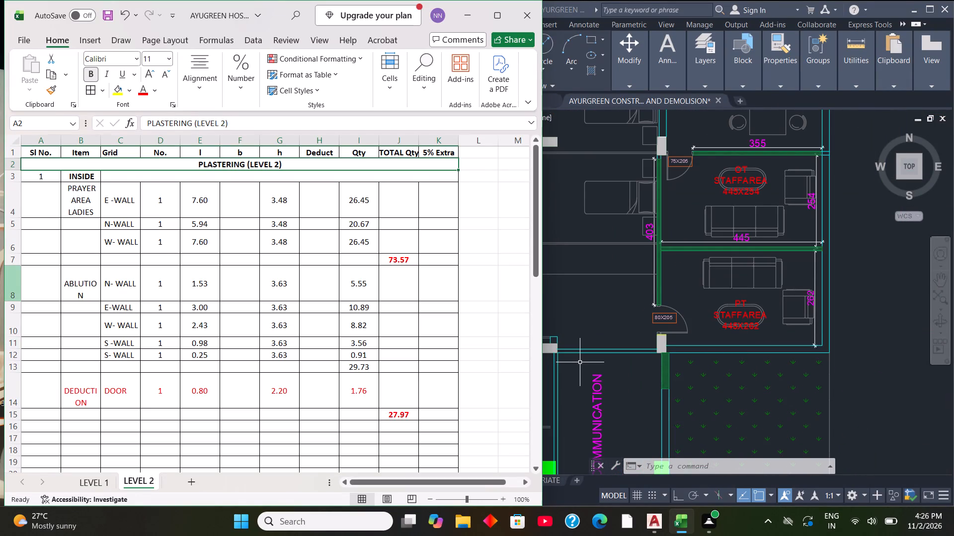
# Replace the PRAYER AREA LADIES item label in B4 of the LEVEL 2 sheet with PT STAFF AREA.
pyautogui.doubleClick(80, 198)
pyautogui.press('BackSpace')
pyautogui.press('BackSpace')
pyautogui.press('BackSpace')
pyautogui.press('BackSpace')
pyautogui.press('BackSpace')
pyautogui.press('BackSpace')
pyautogui.press('BackSpace')
pyautogui.press('BackSpace')
pyautogui.press('BackSpace')
pyautogui.press('BackSpace')
pyautogui.press('BackSpace')
pyautogui.press('BackSpace')
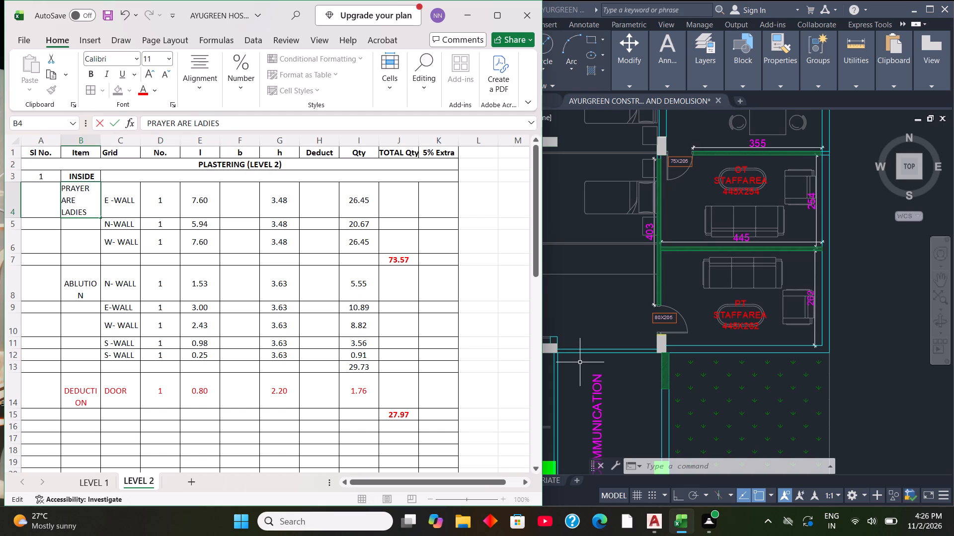
pyautogui.click(94, 206)
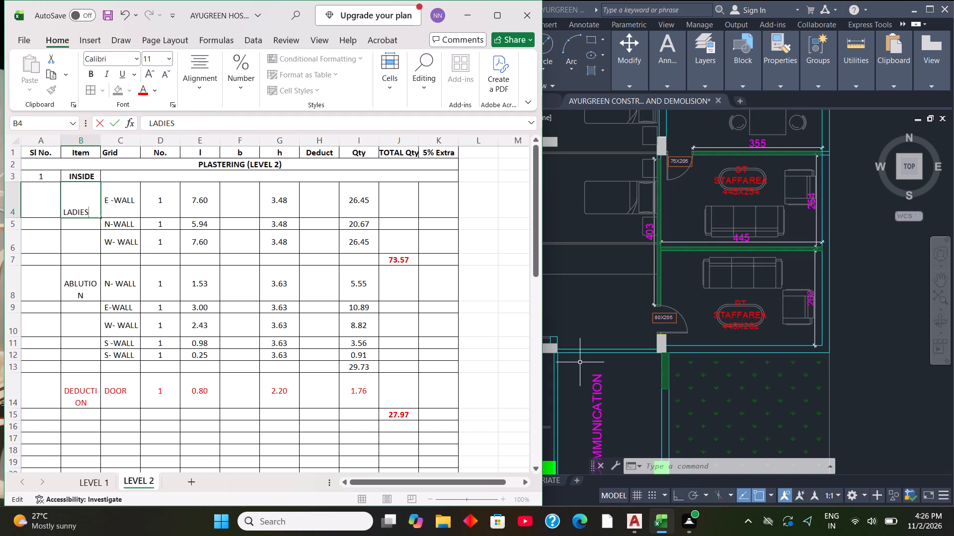
pyautogui.press('BackSpace')
pyautogui.press('BackSpace')
pyautogui.press('BackSpace')
pyautogui.press('BackSpace')
pyautogui.press('BackSpace')
pyautogui.press('BackSpace')
pyautogui.press('BackSpace')
pyautogui.press('BackSpace')
pyautogui.press('BackSpace')
pyautogui.press('BackSpace')
pyautogui.press('BackSpace')
pyautogui.press('BackSpace')
pyautogui.press('BackSpace')
pyautogui.press('BackSpace')
pyautogui.press('BackSpace')
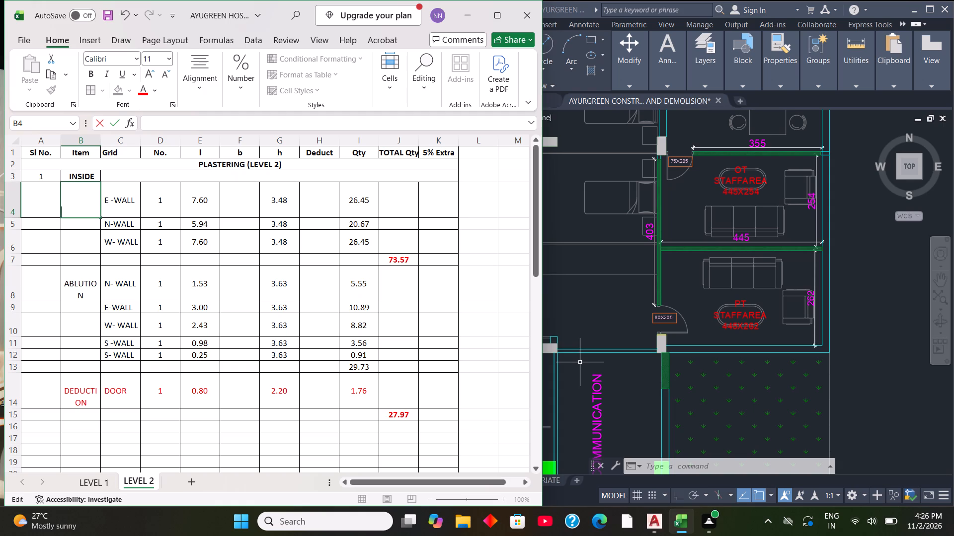
pyautogui.press('p')
pyautogui.press('t')
pyautogui.press('space')
pyautogui.write('STADD')
pyautogui.press('BackSpace')
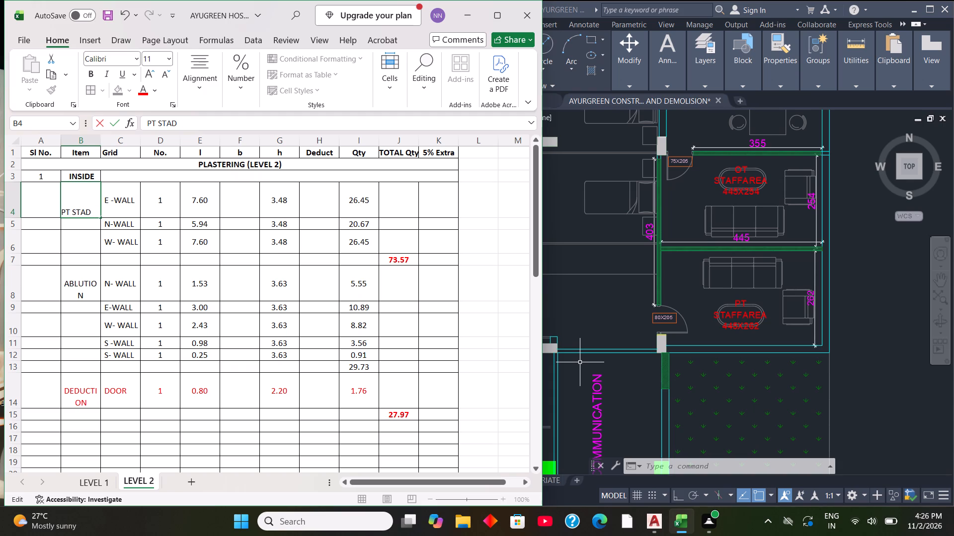
pyautogui.press('BackSpace')
pyautogui.write('FF')
pyautogui.press('space')
pyautogui.write('AREA')
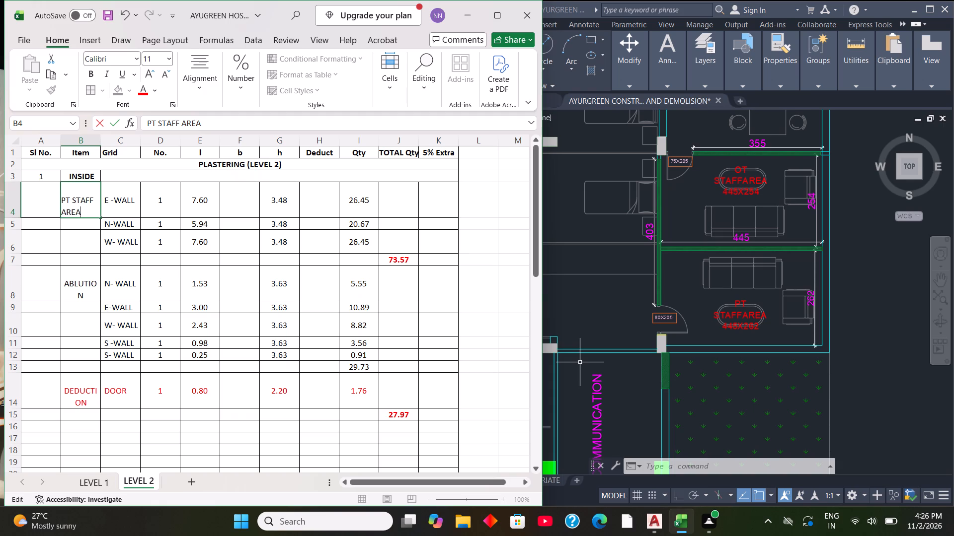
pyautogui.click(206, 56)
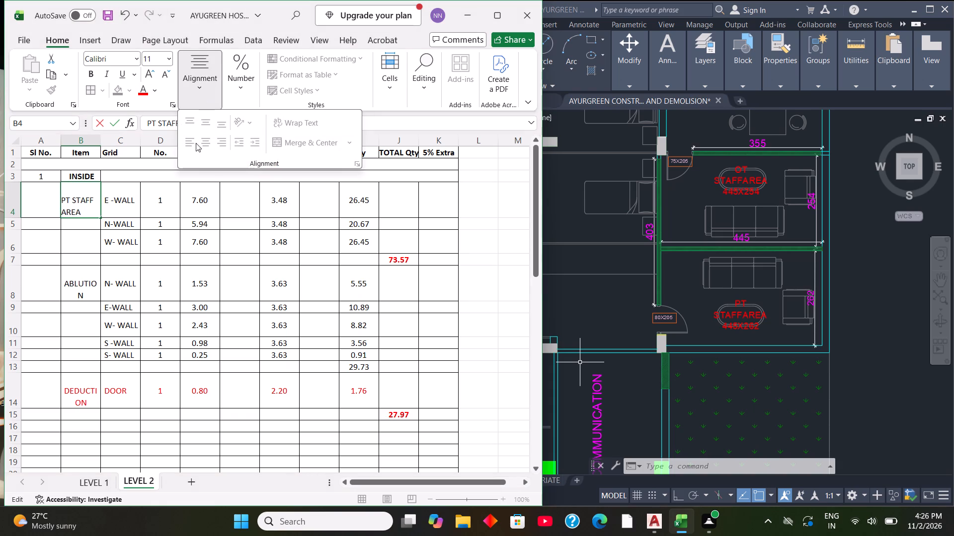
pyautogui.click(67, 201)
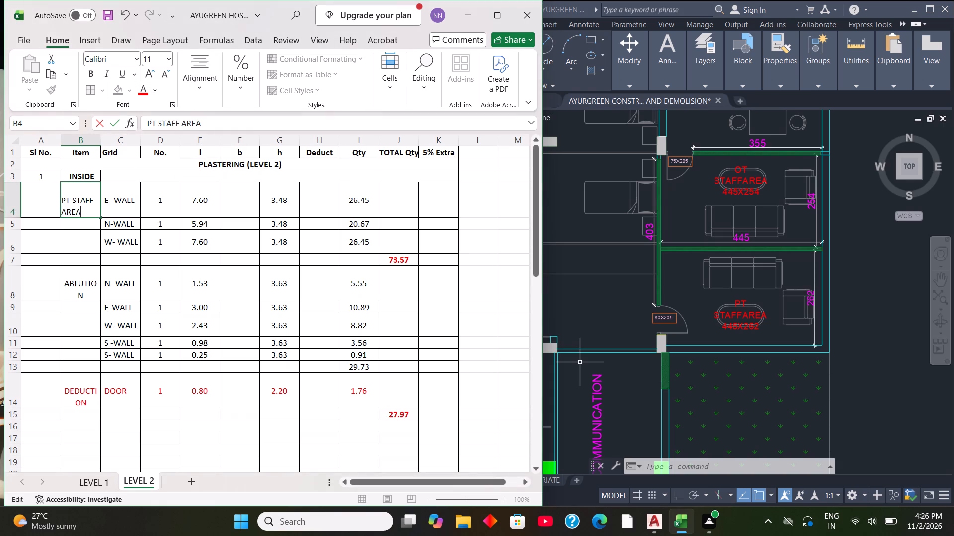
pyautogui.click(21, 217)
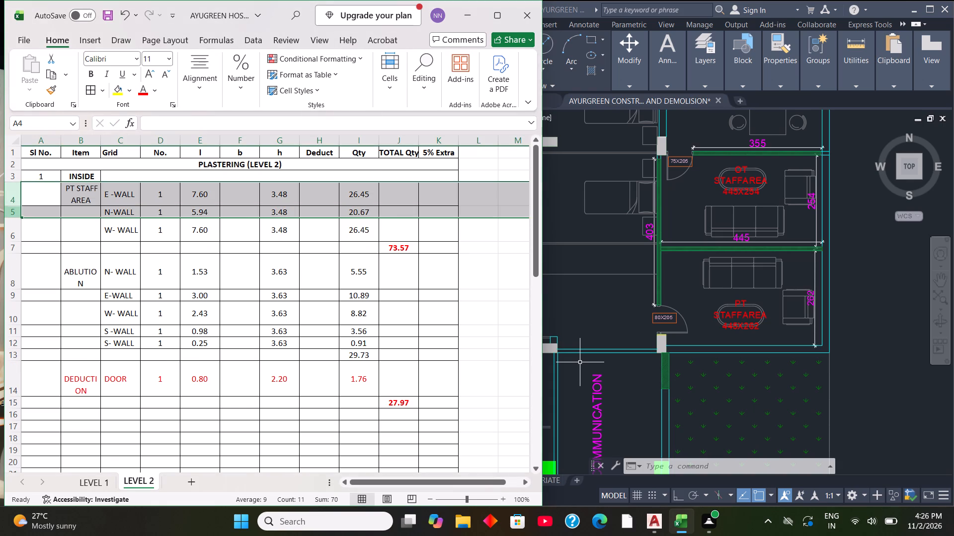
pyautogui.click(477, 255)
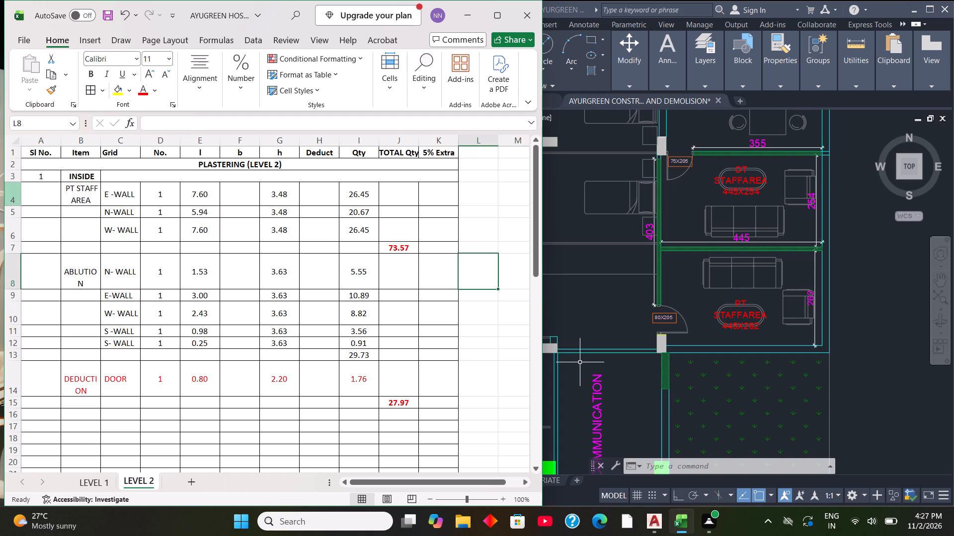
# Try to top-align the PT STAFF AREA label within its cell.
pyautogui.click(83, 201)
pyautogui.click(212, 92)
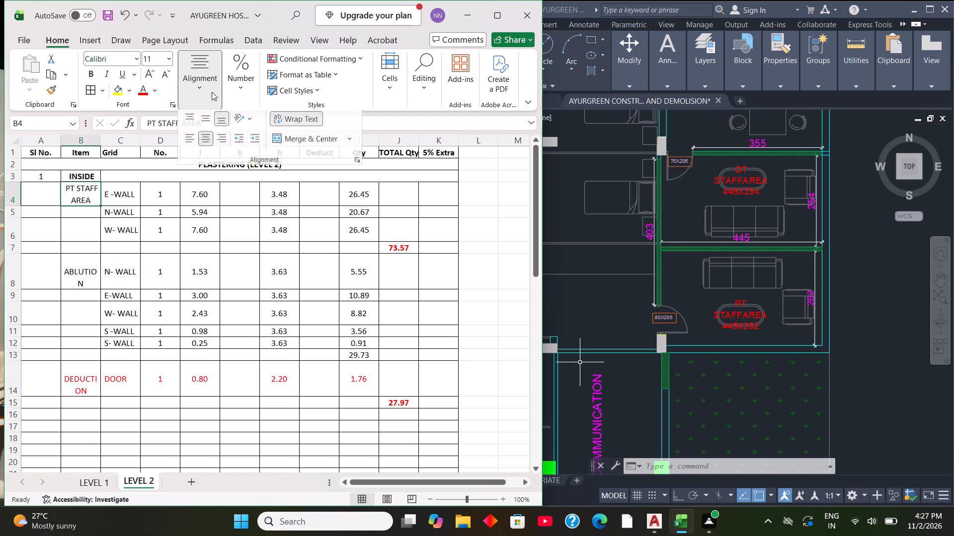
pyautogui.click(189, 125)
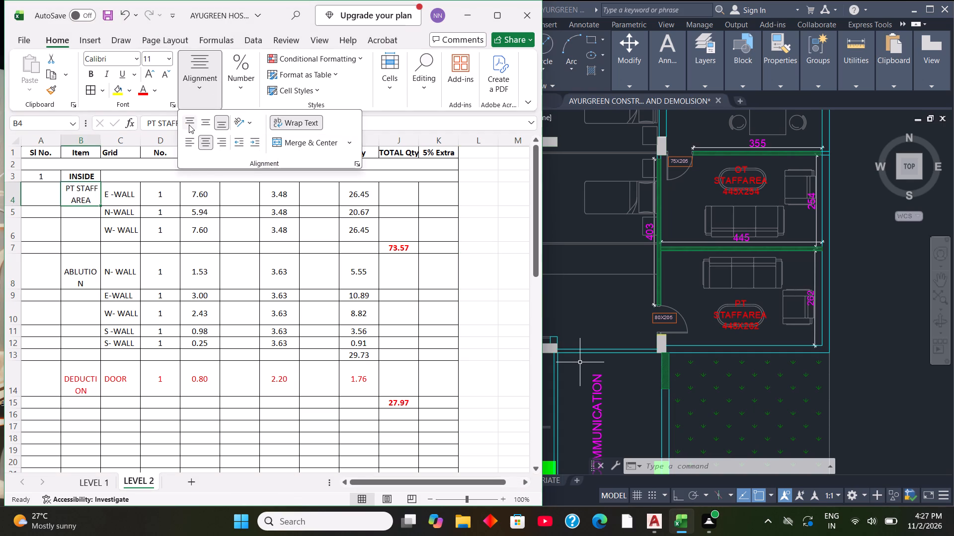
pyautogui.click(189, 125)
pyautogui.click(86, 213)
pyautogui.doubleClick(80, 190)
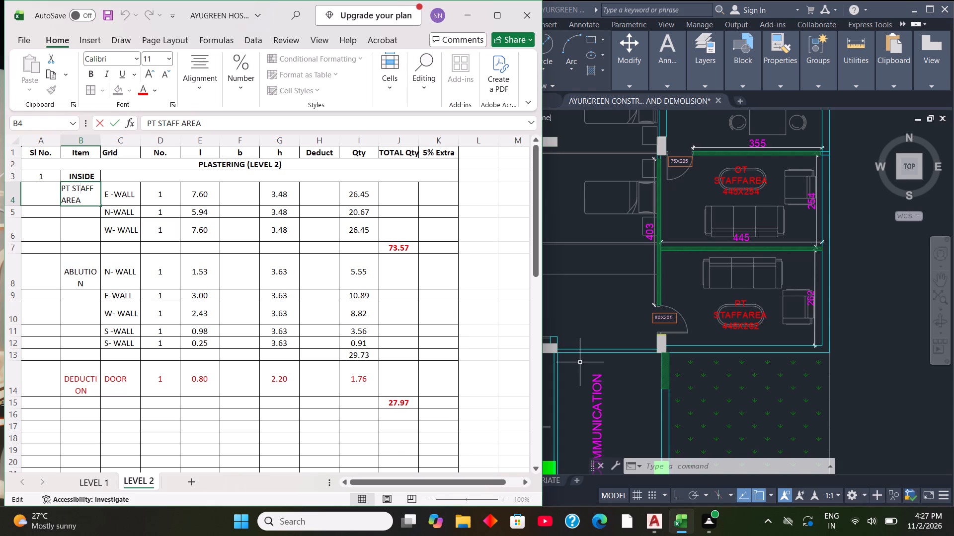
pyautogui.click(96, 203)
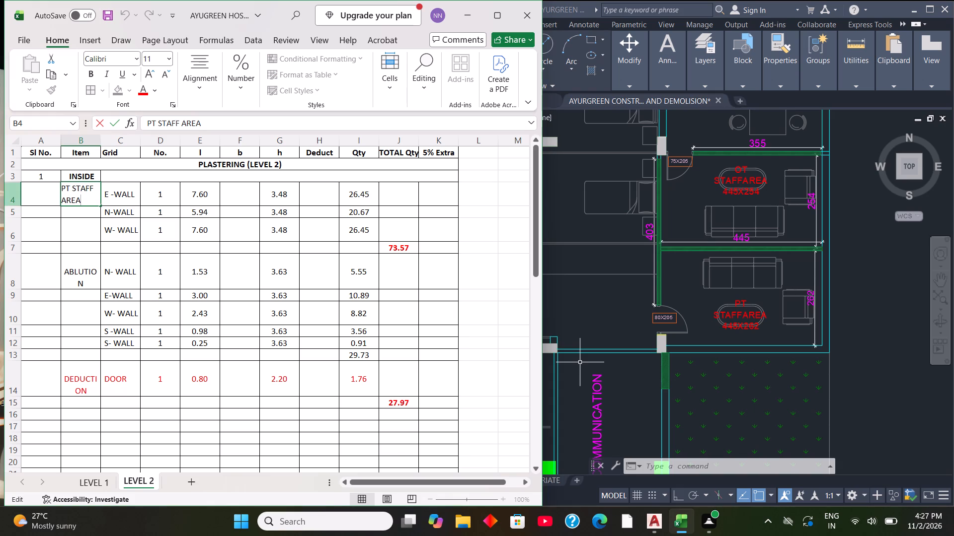
# Widen the Item column so that each item label fits on a single line.
pyautogui.click(100, 145)
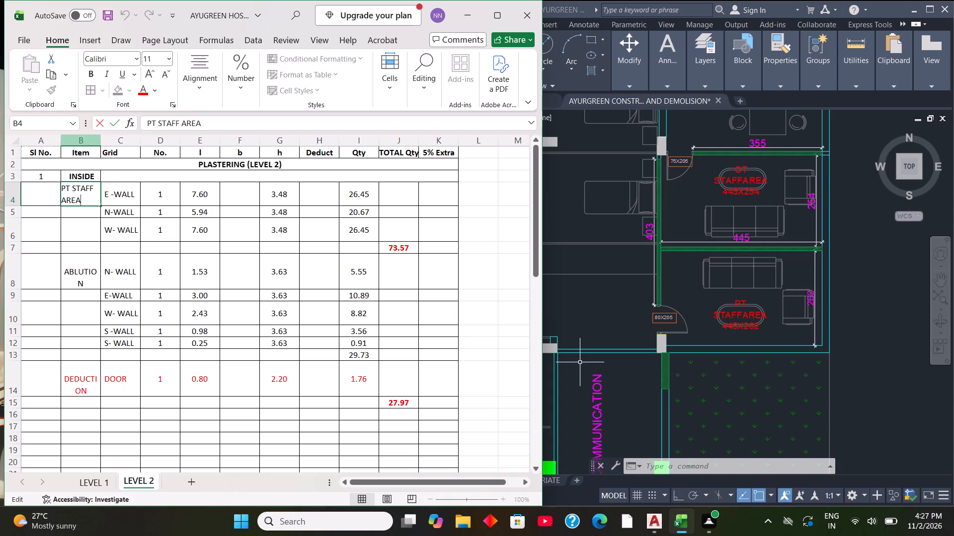
pyautogui.moveTo(100, 145); pyautogui.dragTo(148, 152)
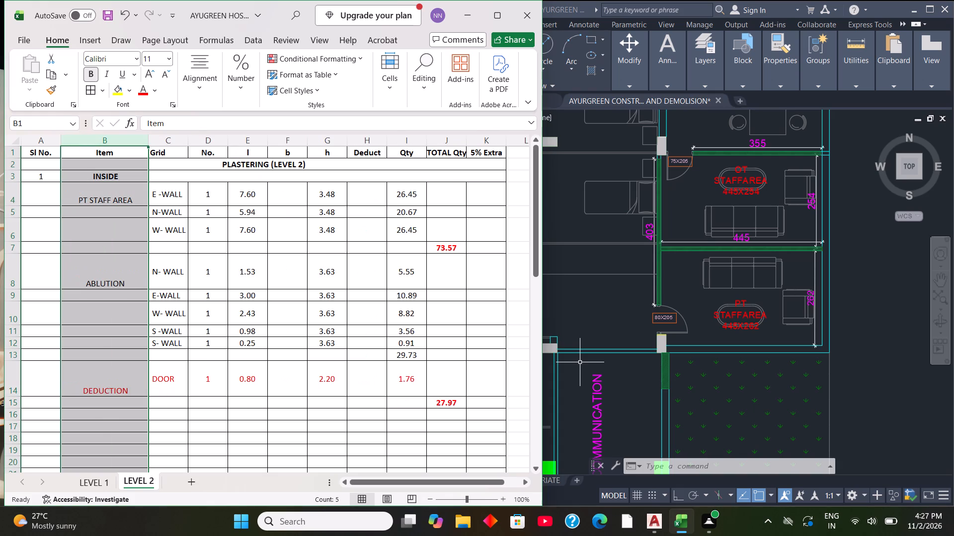
# Reduce the heights of rows 4 and 6 to roughly one line of text.
pyautogui.moveTo(18, 205); pyautogui.dragTo(18, 203)
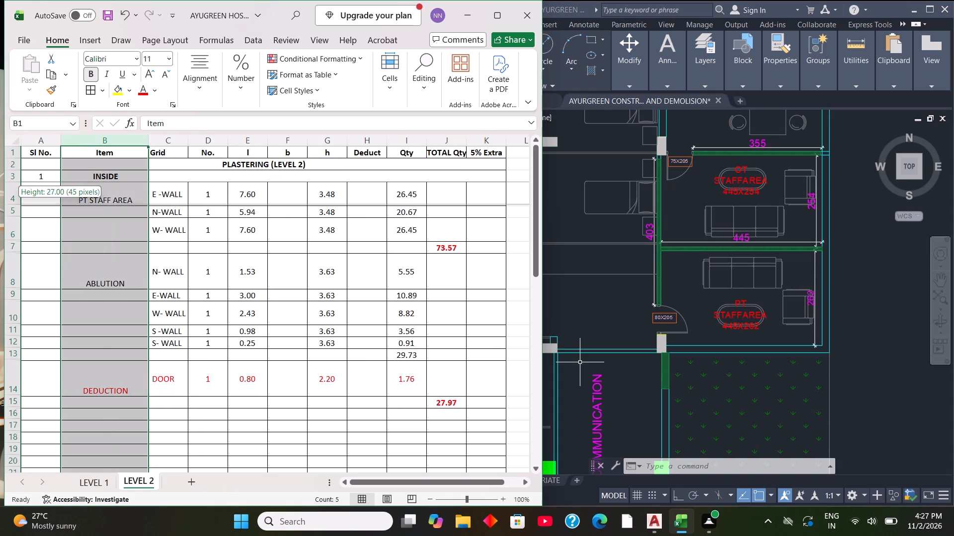
pyautogui.moveTo(18, 203); pyautogui.dragTo(20, 189)
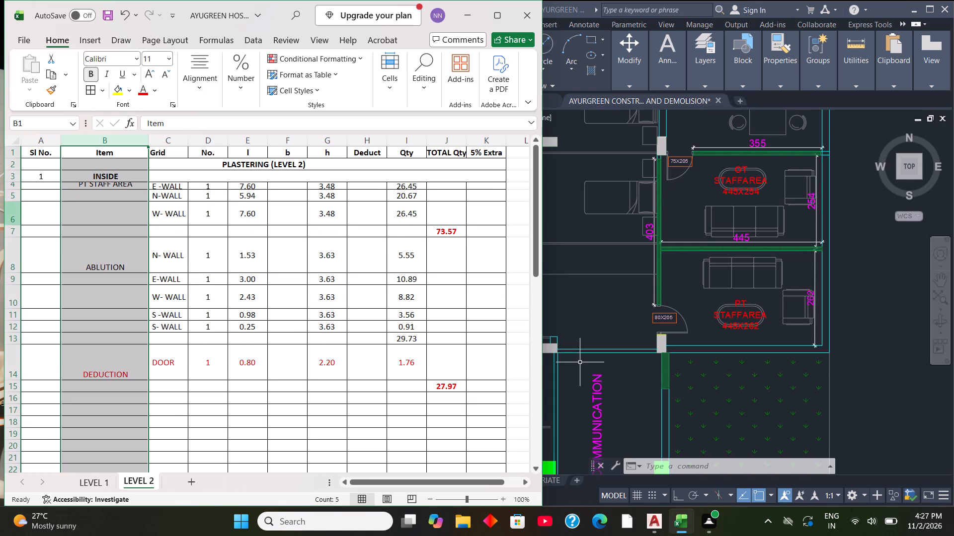
pyautogui.moveTo(19, 190); pyautogui.dragTo(19, 198)
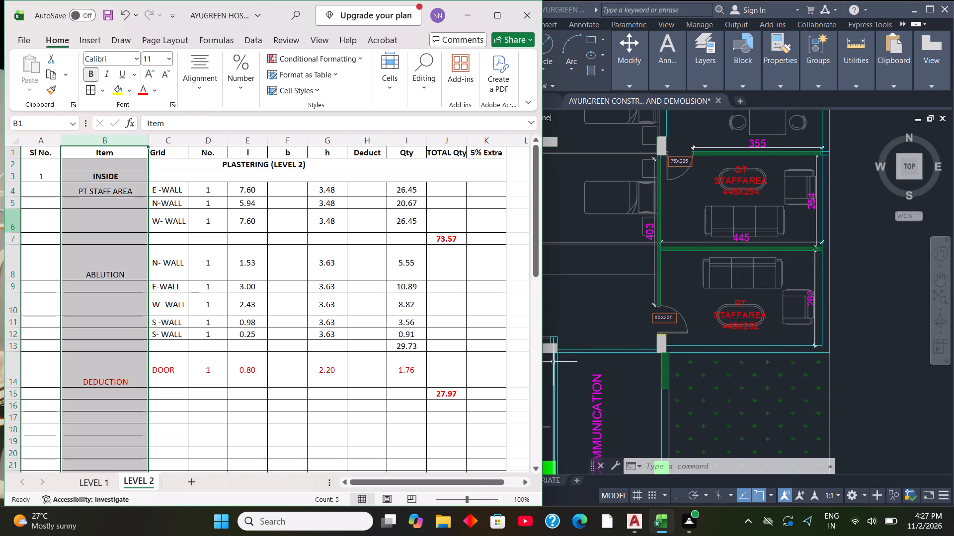
pyautogui.moveTo(16, 232); pyautogui.dragTo(17, 224)
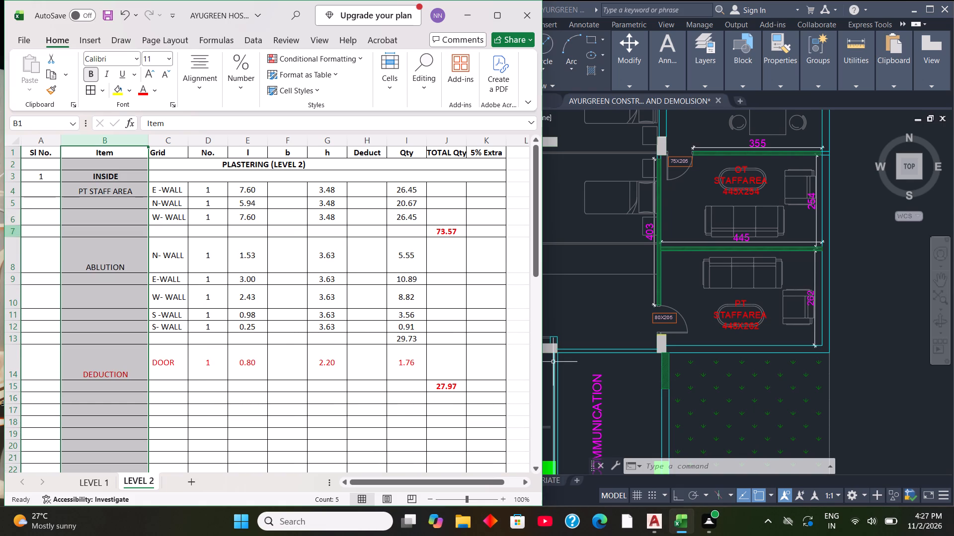
# Insert a blank row 7 below the PT STAFF AREA W-WALL entry and reduce its height.
pyautogui.click(13, 232)
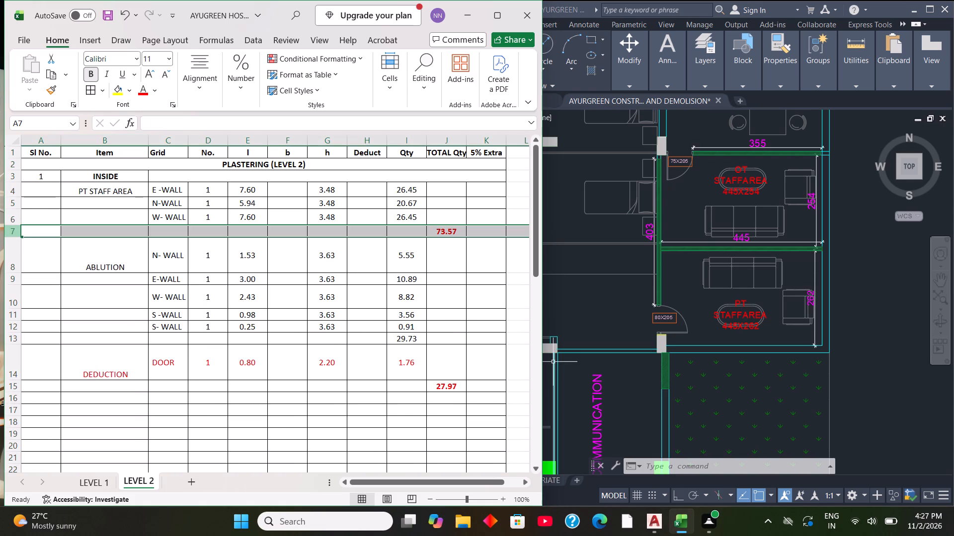
pyautogui.hotkey('ctrl', '+')
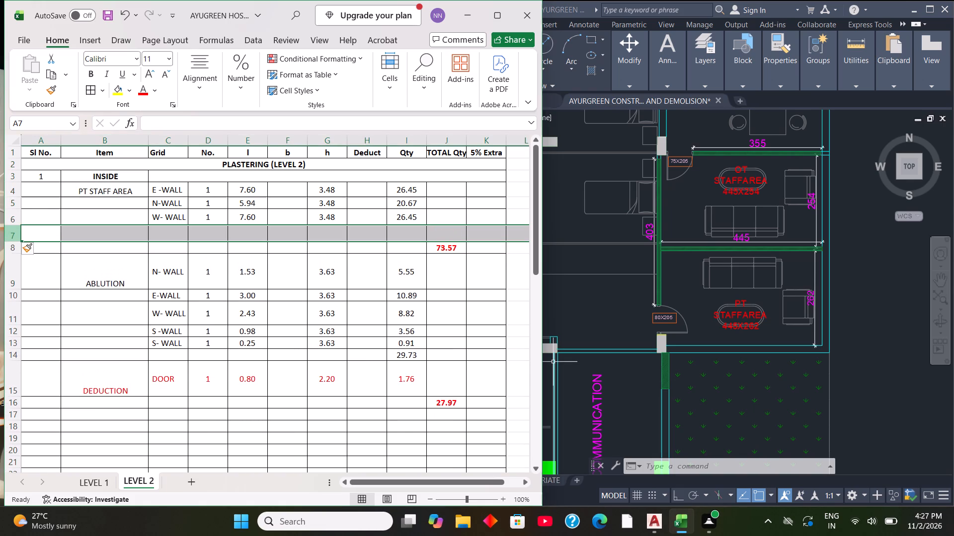
pyautogui.moveTo(12, 241); pyautogui.dragTo(14, 235)
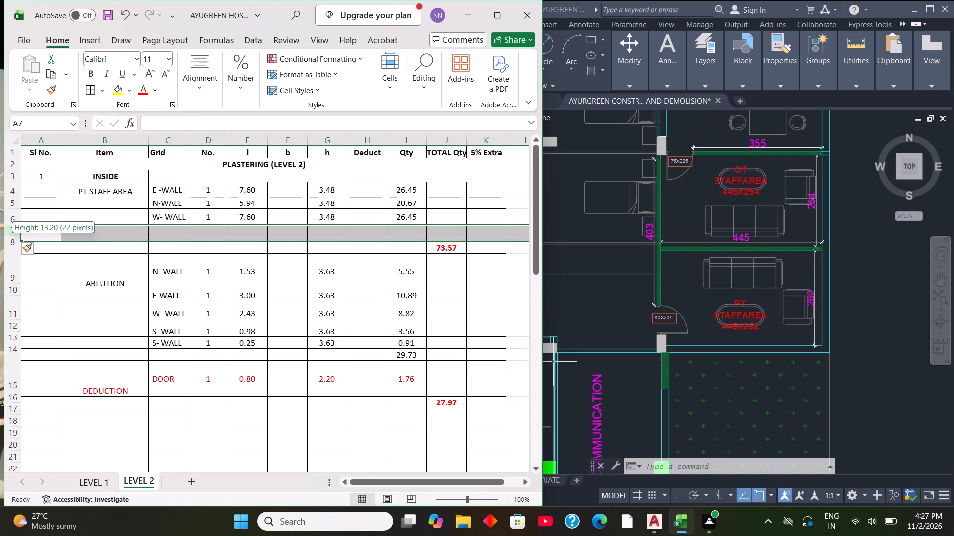
pyautogui.moveTo(14, 235); pyautogui.dragTo(14, 233)
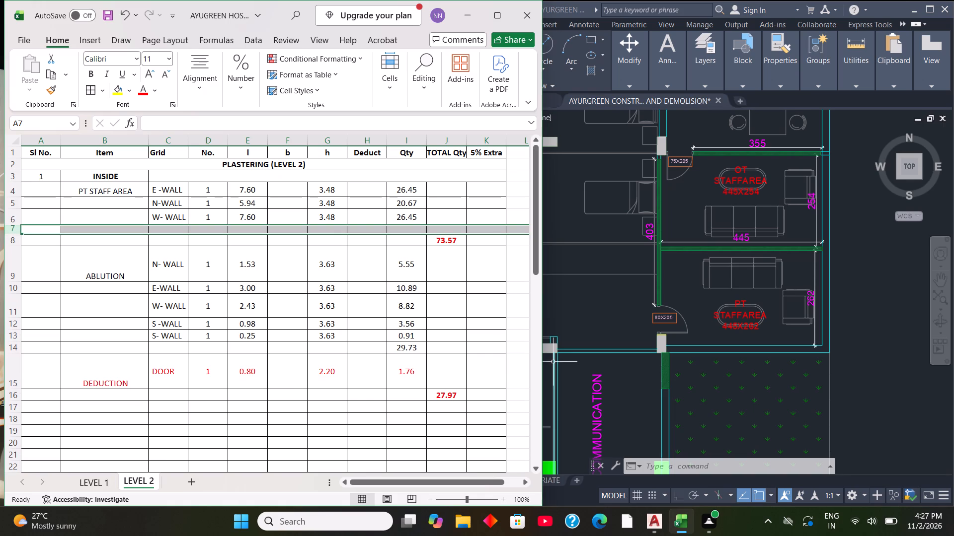
# Enter S-WALL as the grid label in C7 for the PT STAFF AREA.
pyautogui.doubleClick(154, 227)
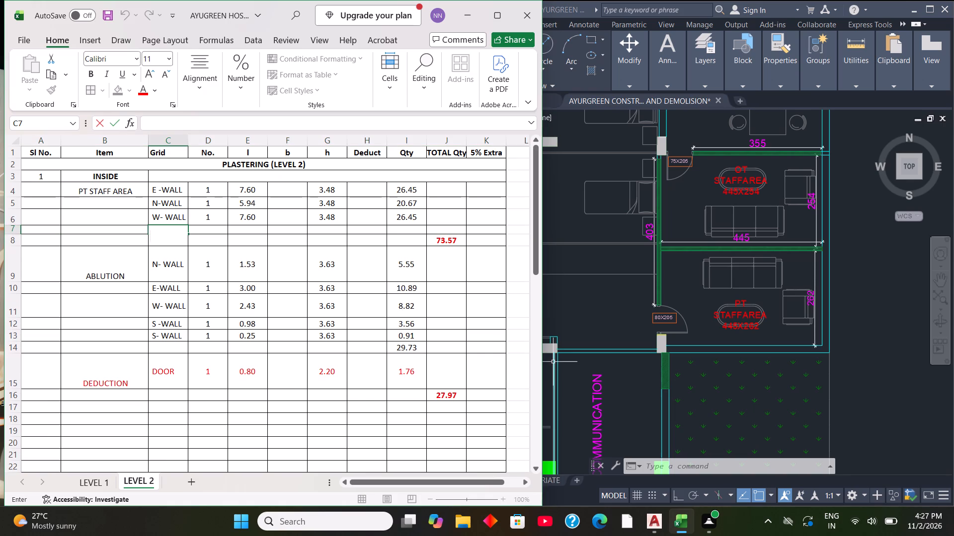
pyautogui.press('s')
pyautogui.write('-WA')
pyautogui.write('LL')
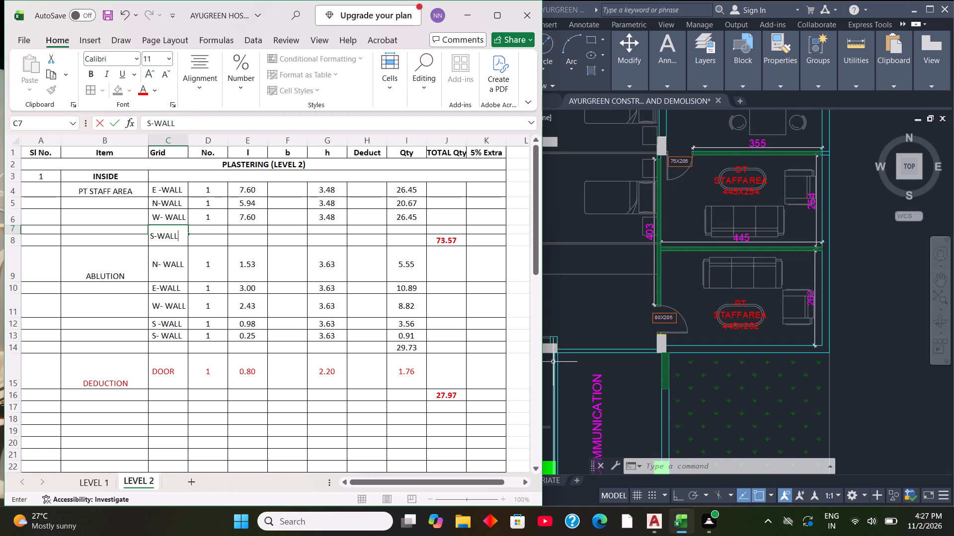
pyautogui.click(55, 276)
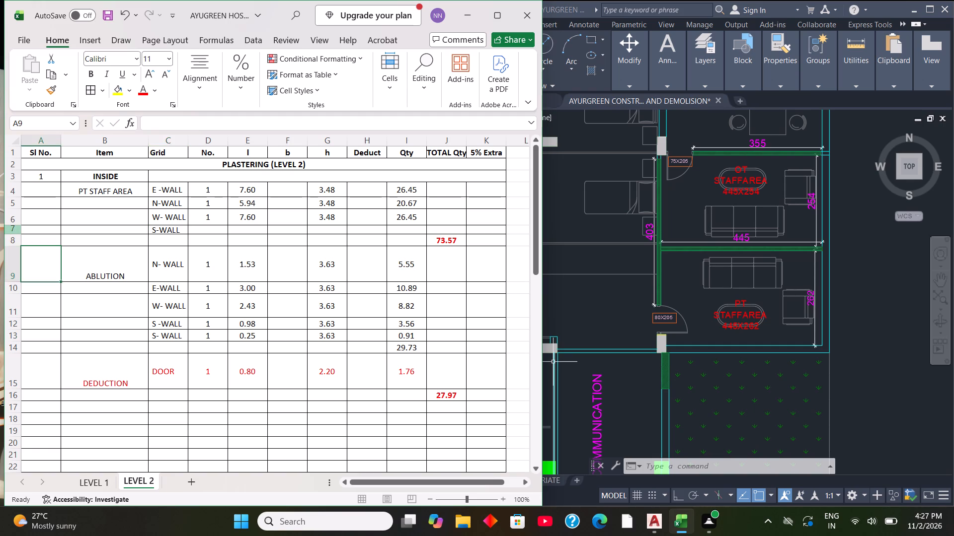
# Increase the height of row 7 slightly so it is similar to row 6.
pyautogui.moveTo(17, 234); pyautogui.dragTo(17, 241)
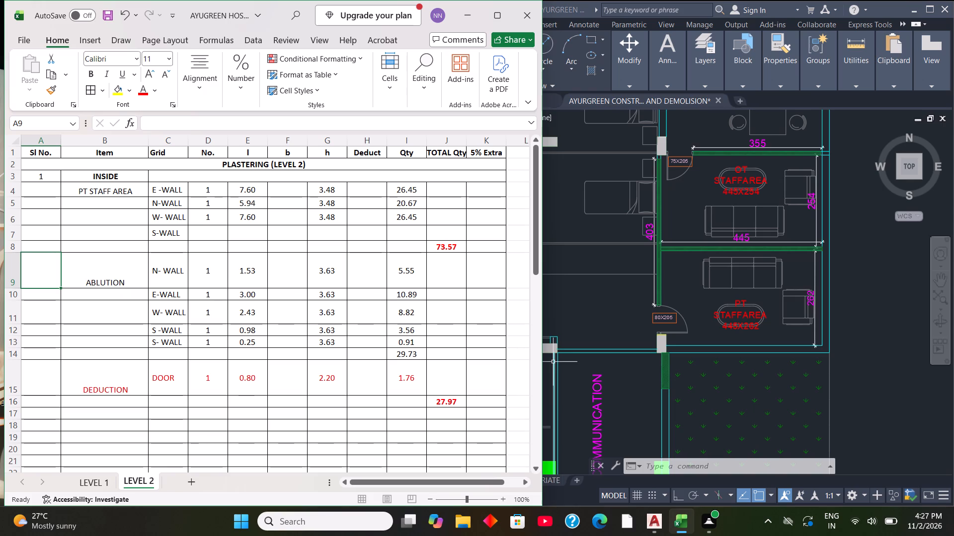
# Enter 1 as the No. value in D7 for the S-WALL.
pyautogui.click(210, 232)
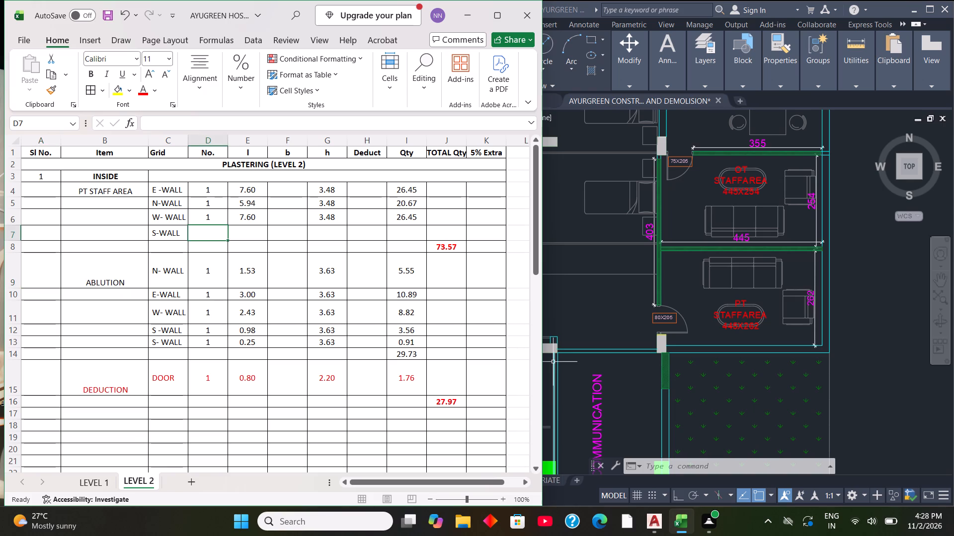
pyautogui.press('1')
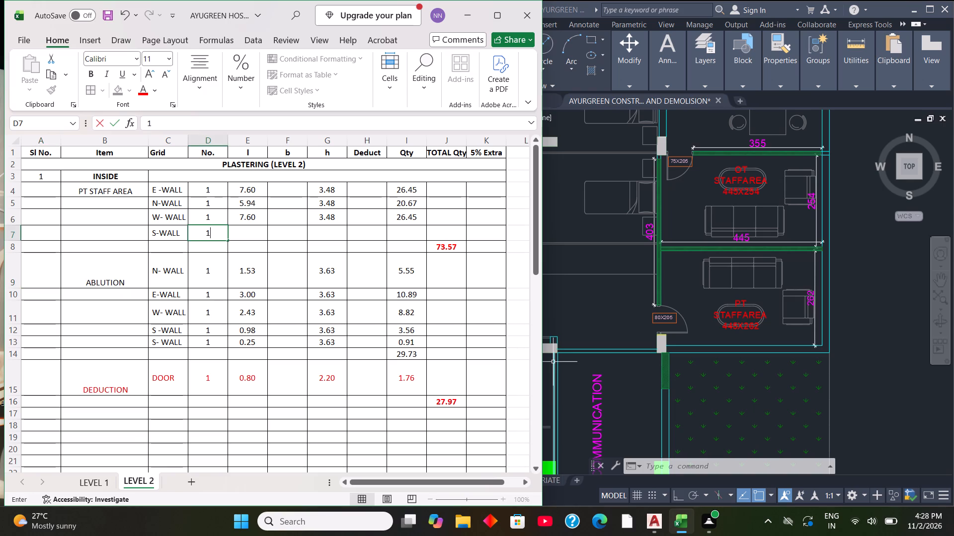
# Set the height h of the PT STAFF AREA E-WALL, N-WALL and W-WALL rows (G4 to G6) to 3.03.
pyautogui.click(333, 190)
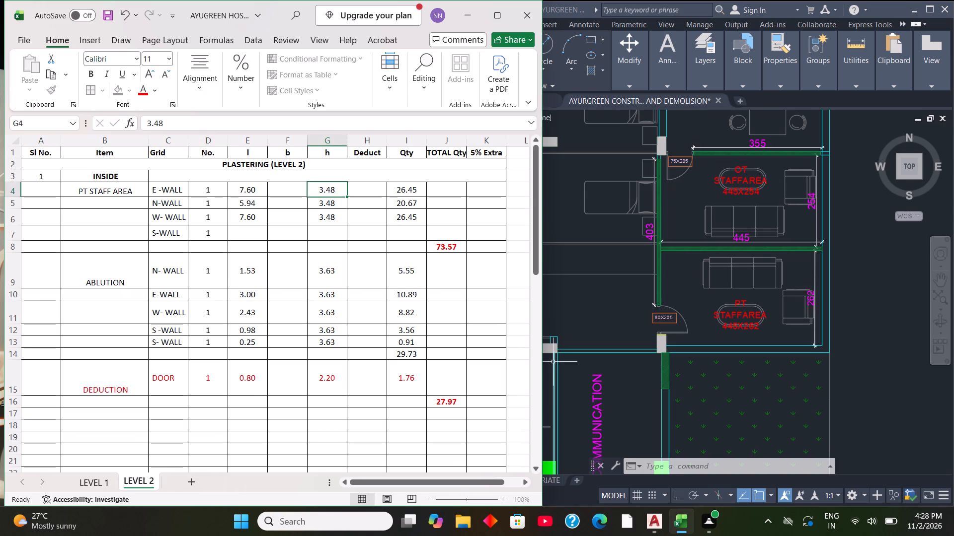
pyautogui.press('BackSpace')
pyautogui.write('3.03')
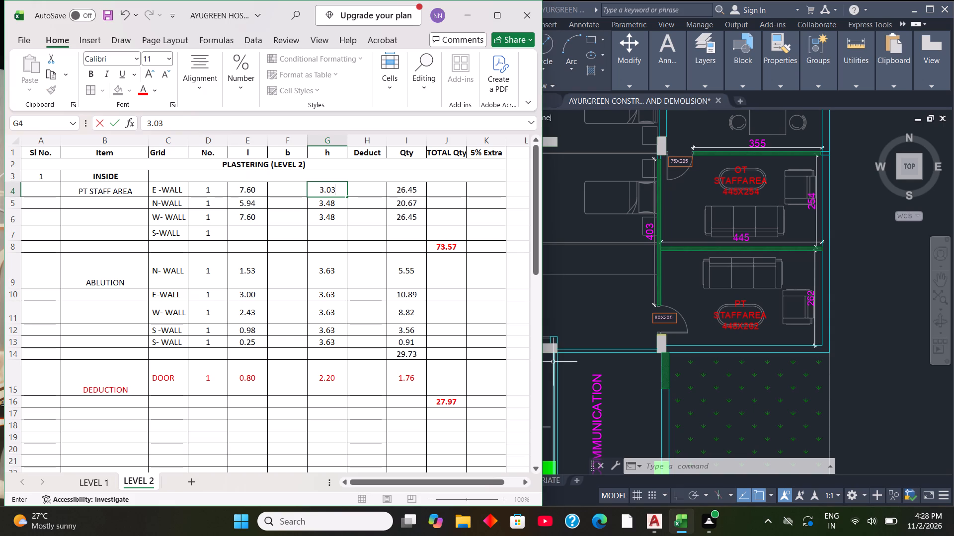
pyautogui.click(340, 204)
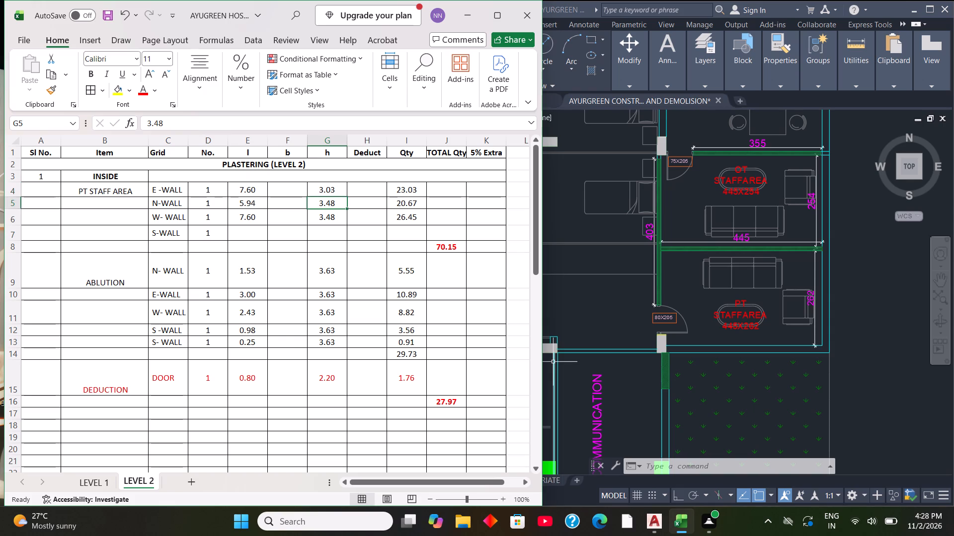
pyautogui.write('3.03')
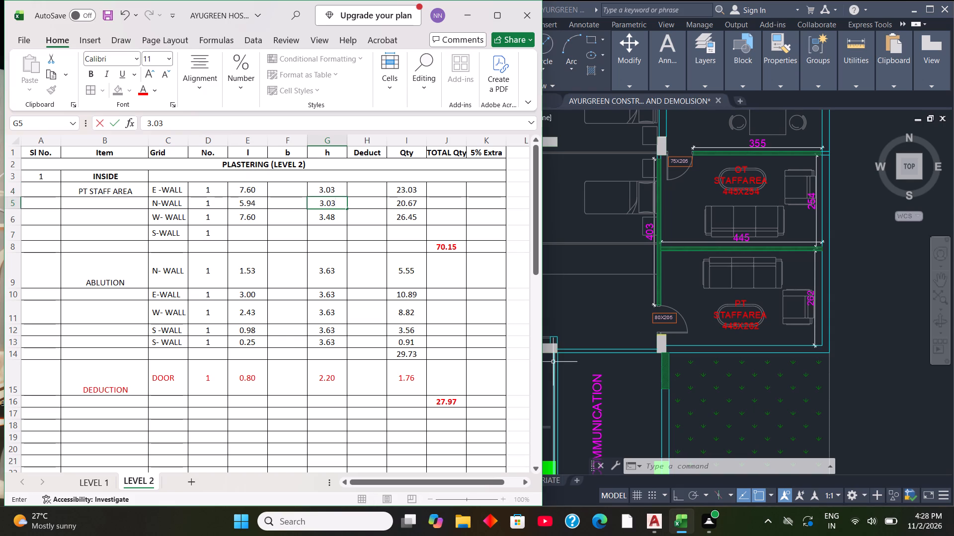
pyautogui.click(336, 217)
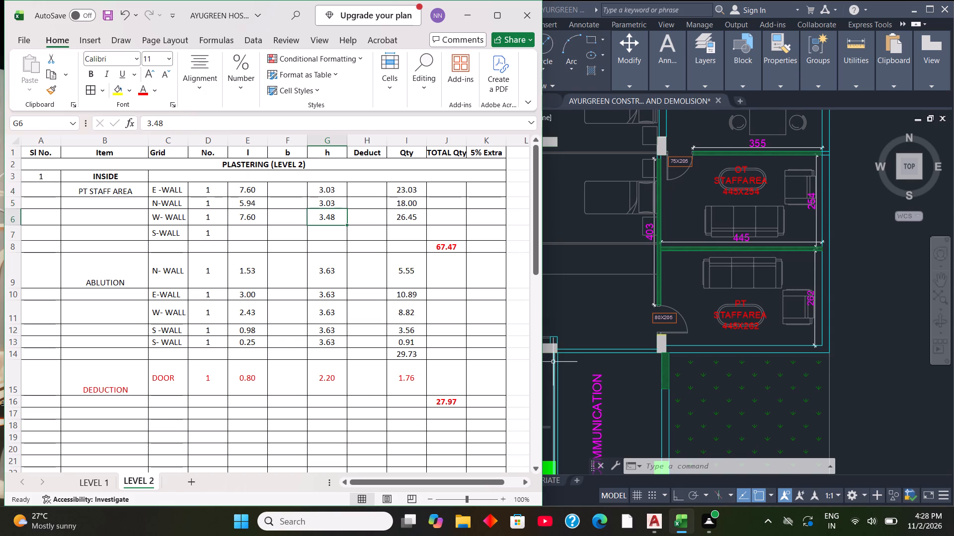
pyautogui.write('3.')
pyautogui.write('03')
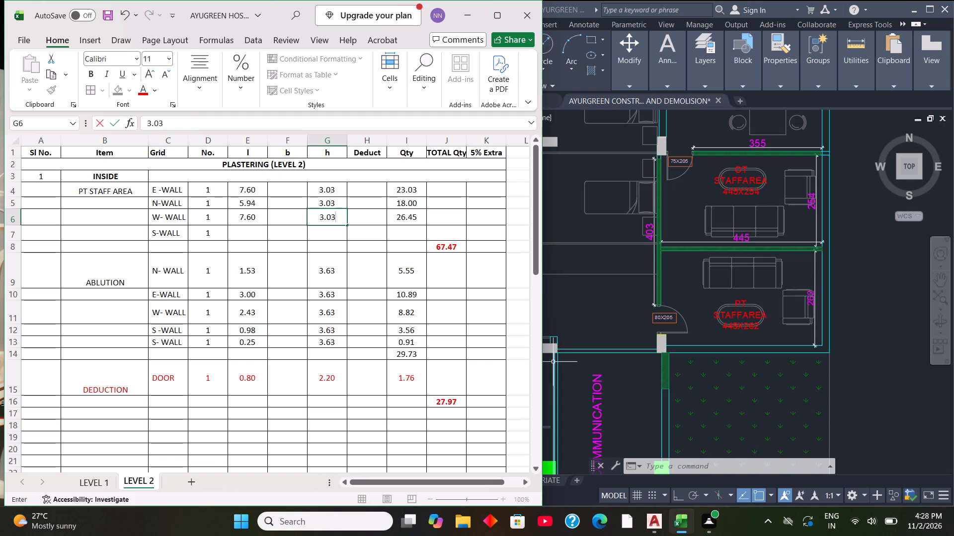
pyautogui.click(239, 194)
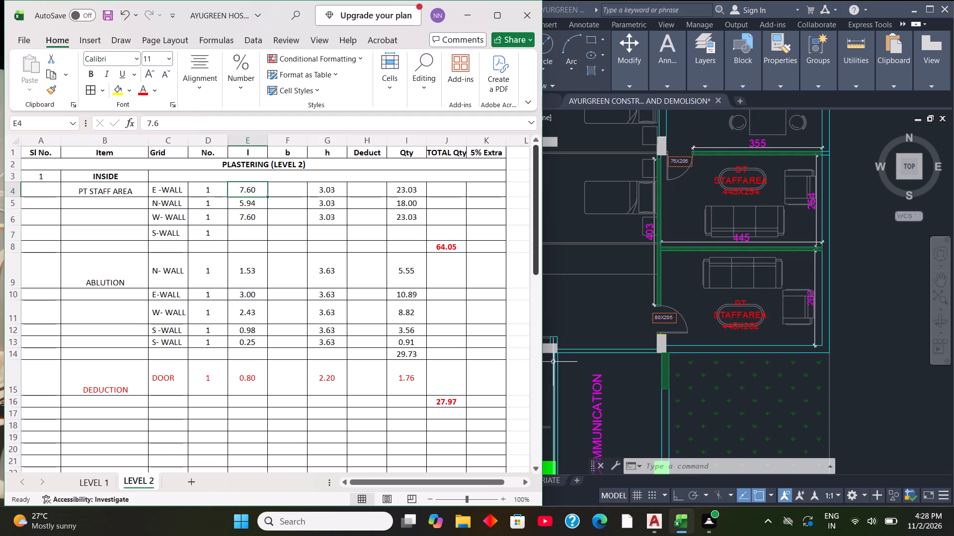
# In AutoCAD, measure the distance along the inner east wall of the 445X262 PT STAFFAREA room, corner to corner.
pyautogui.scroll(2, 805, 335)
pyautogui.scroll(-1, 810, 339)
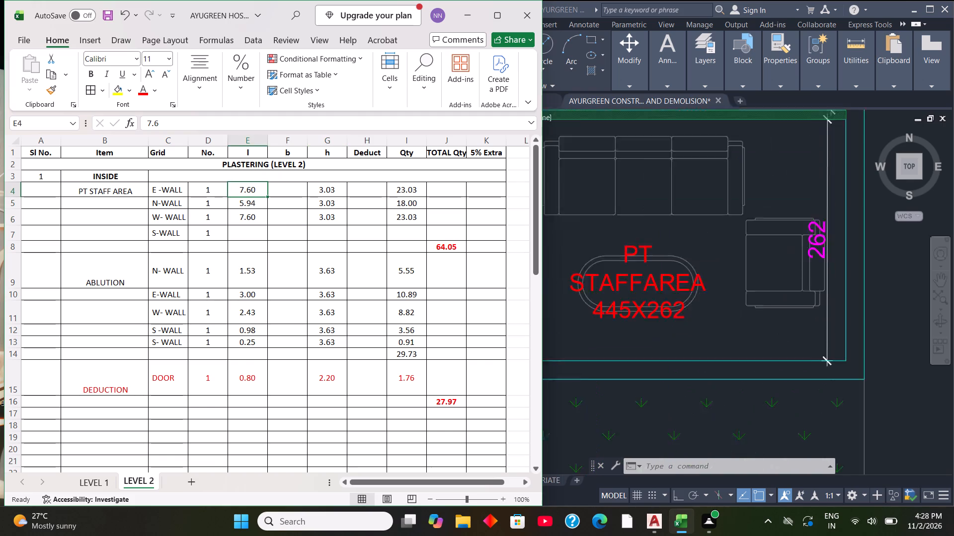
pyautogui.click(860, 70)
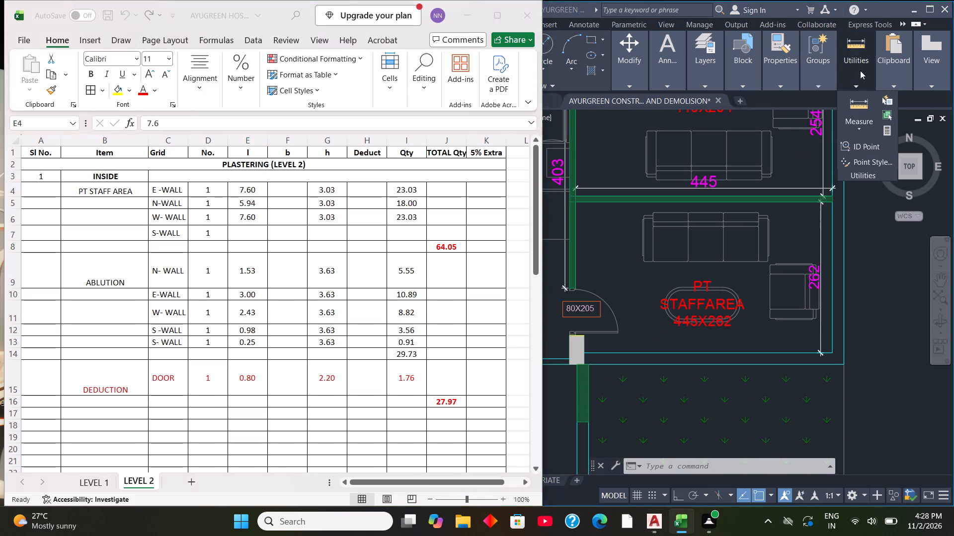
pyautogui.click(861, 76)
pyautogui.click(858, 88)
pyautogui.click(856, 83)
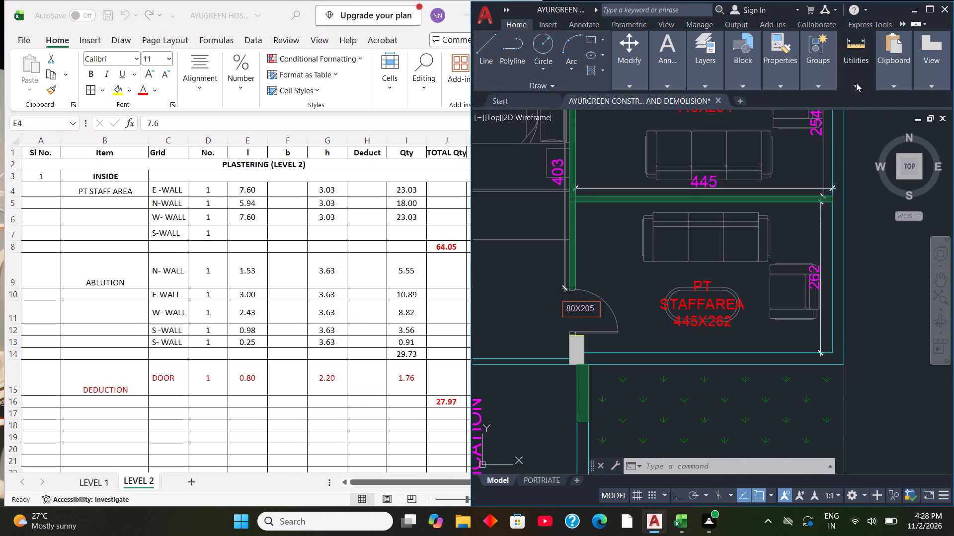
pyautogui.tripleClick(856, 81)
pyautogui.click(865, 206)
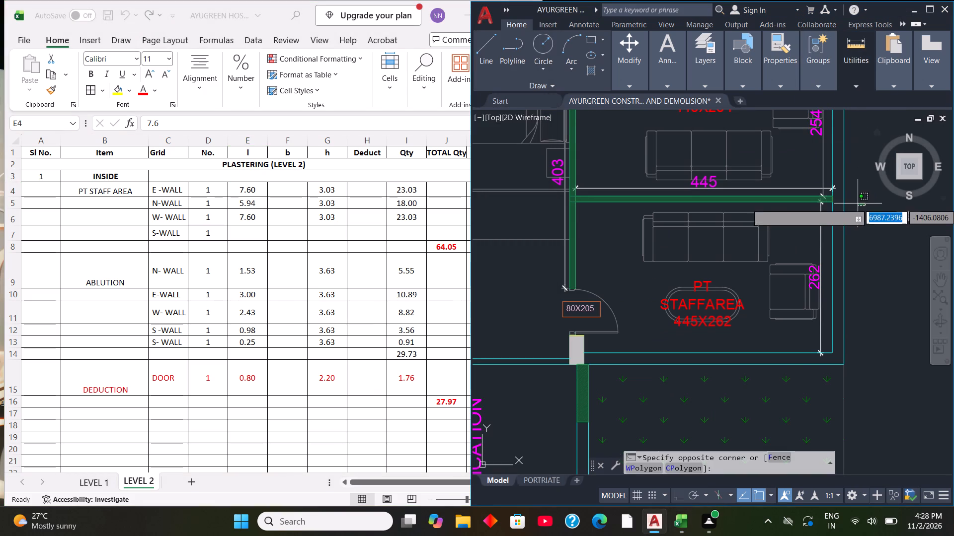
pyautogui.click(859, 249)
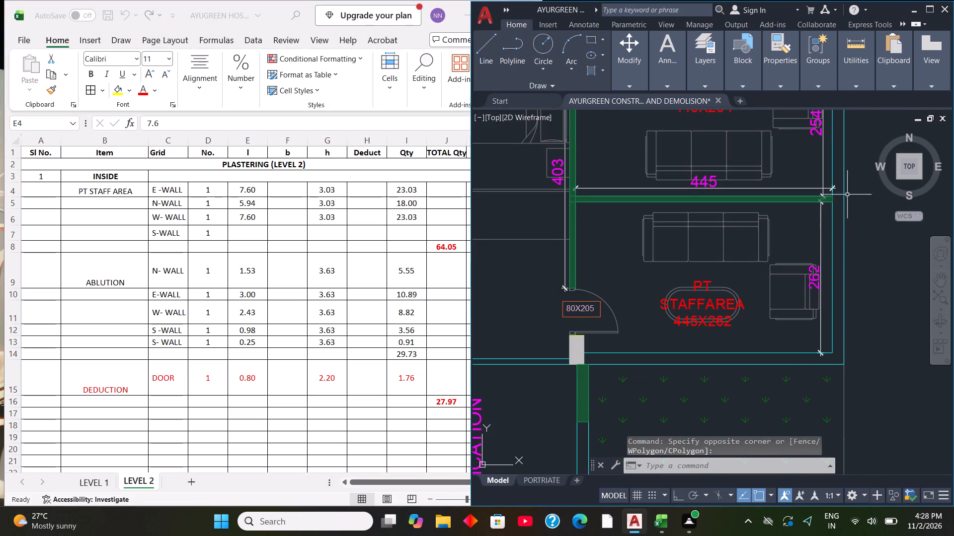
pyautogui.click(864, 62)
pyautogui.click(862, 122)
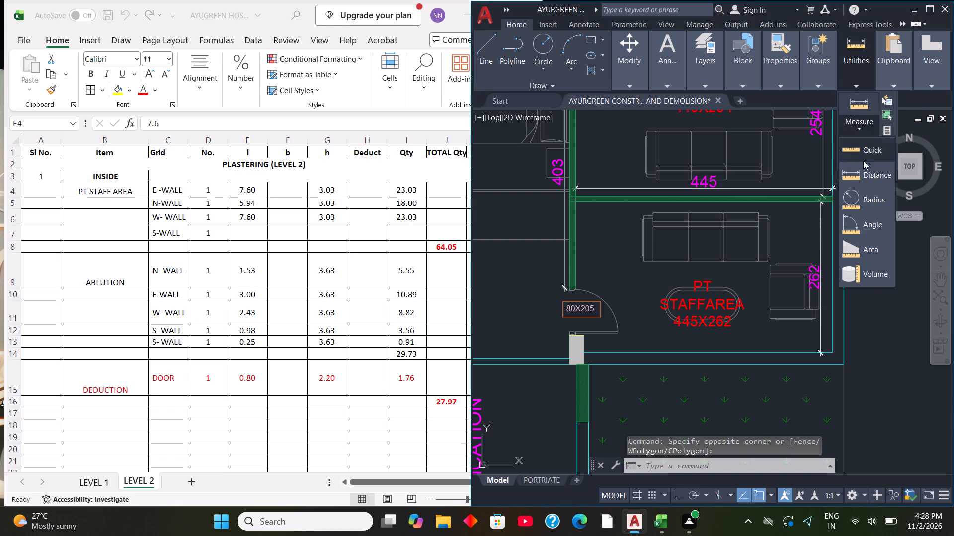
pyautogui.click(862, 176)
pyautogui.scroll(2, 838, 231)
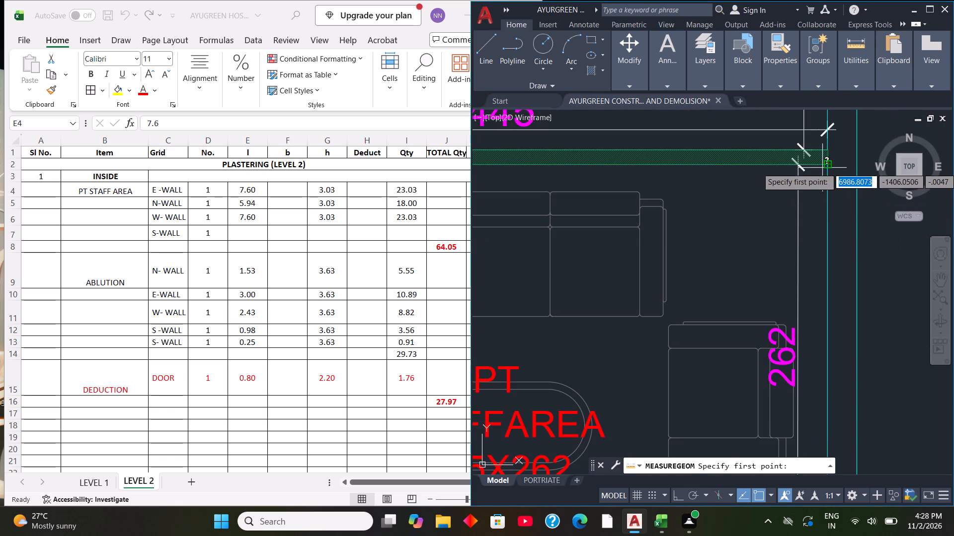
pyautogui.click(823, 167)
pyautogui.scroll(-3, 823, 167)
pyautogui.scroll(3, 826, 252)
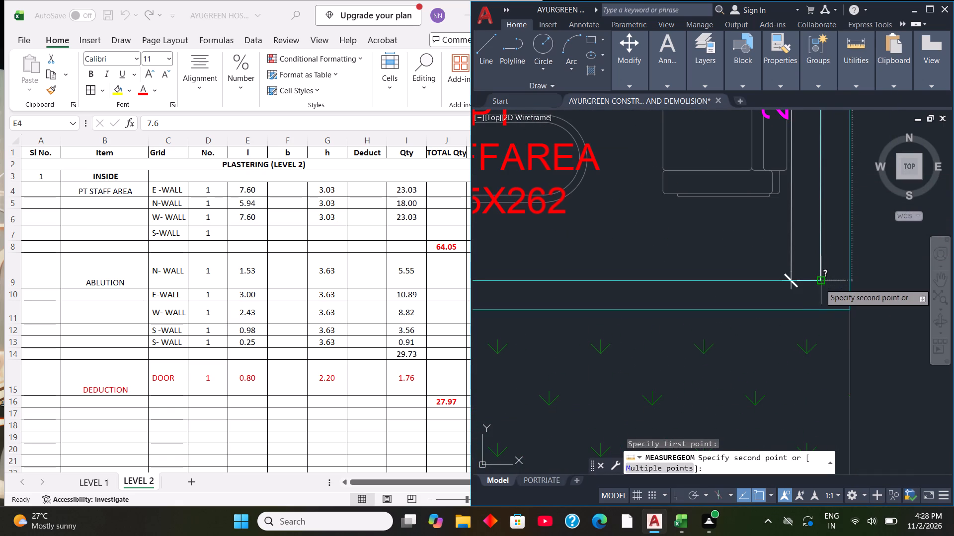
pyautogui.click(820, 283)
pyautogui.scroll(-3, 815, 280)
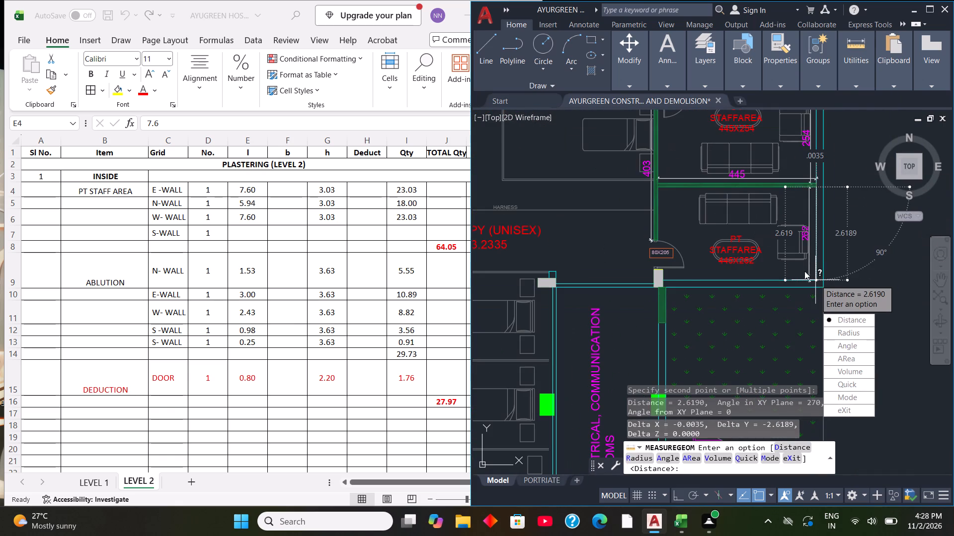
# In Excel, set the length l of the PT STAFF AREA E-WALL (E4) and W-WALL (E6) to 2.61.
pyautogui.click(236, 189)
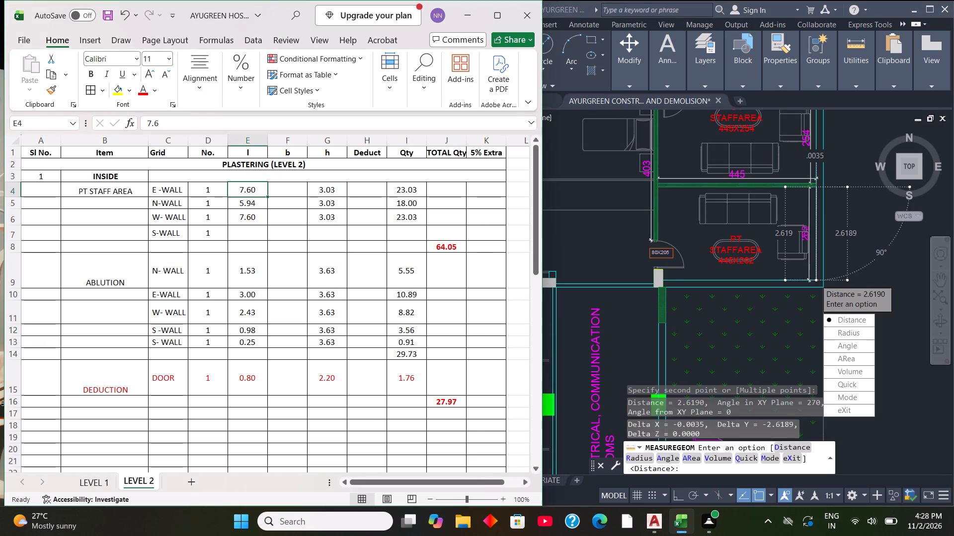
pyautogui.write('2.61')
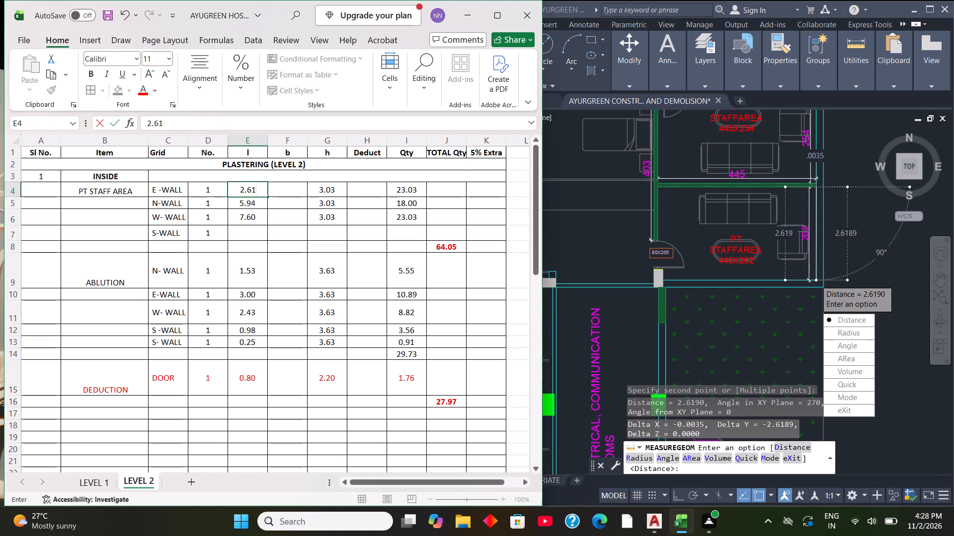
pyautogui.click(244, 218)
pyautogui.write('2.61')
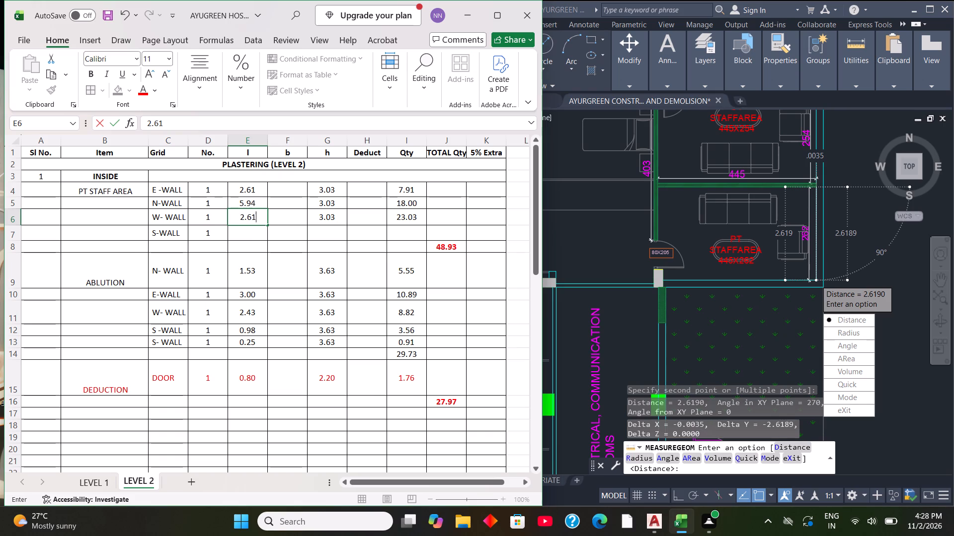
pyautogui.click(249, 201)
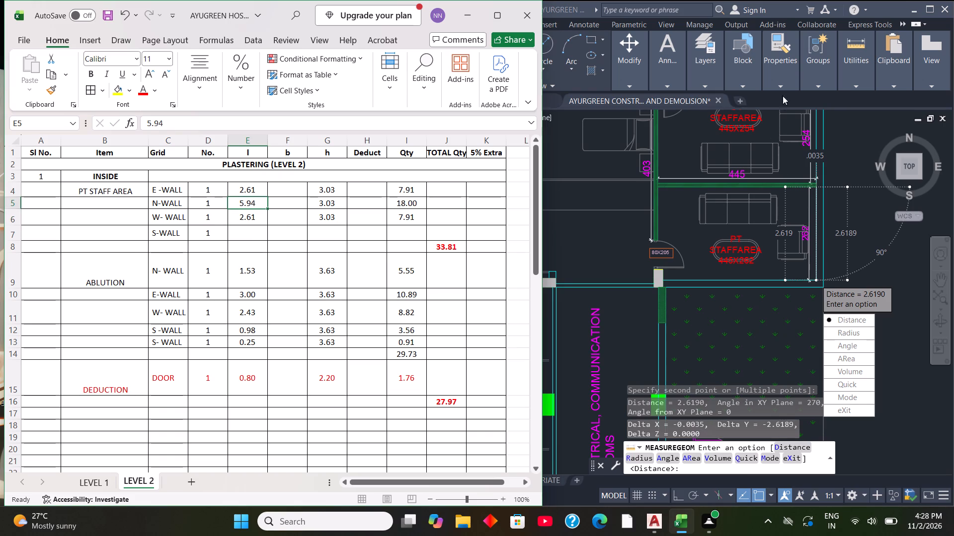
# In AutoCAD, measure the distance along the inner north wall of the 445X262 PT STAFFAREA room, corner to corner.
pyautogui.click(862, 65)
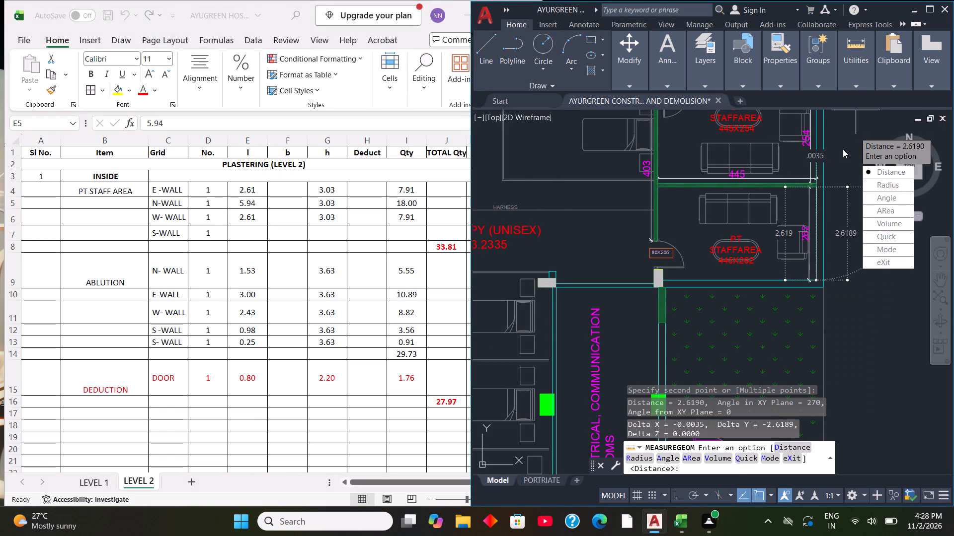
pyautogui.press('Escape')
pyautogui.click(857, 72)
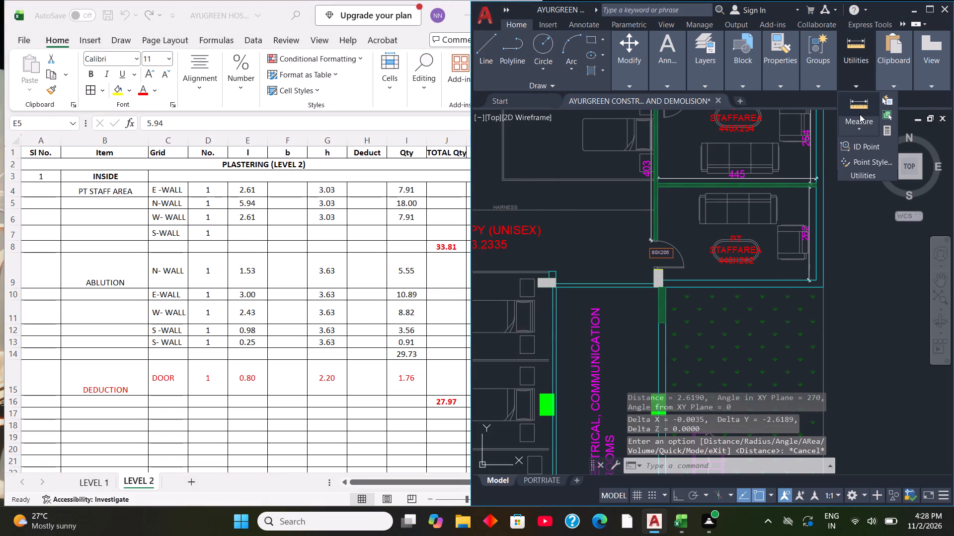
pyautogui.click(860, 115)
pyautogui.click(862, 123)
pyautogui.click(860, 178)
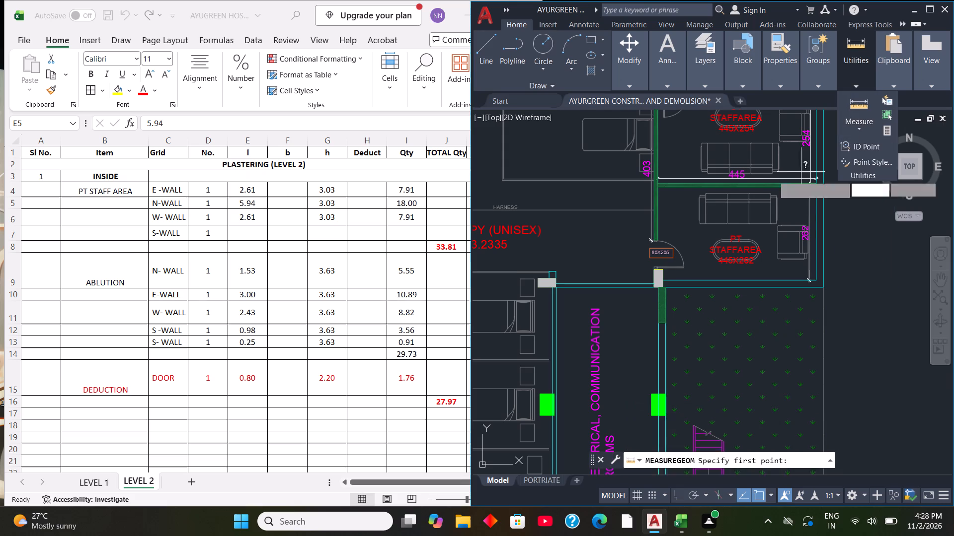
pyautogui.scroll(5, 653, 198)
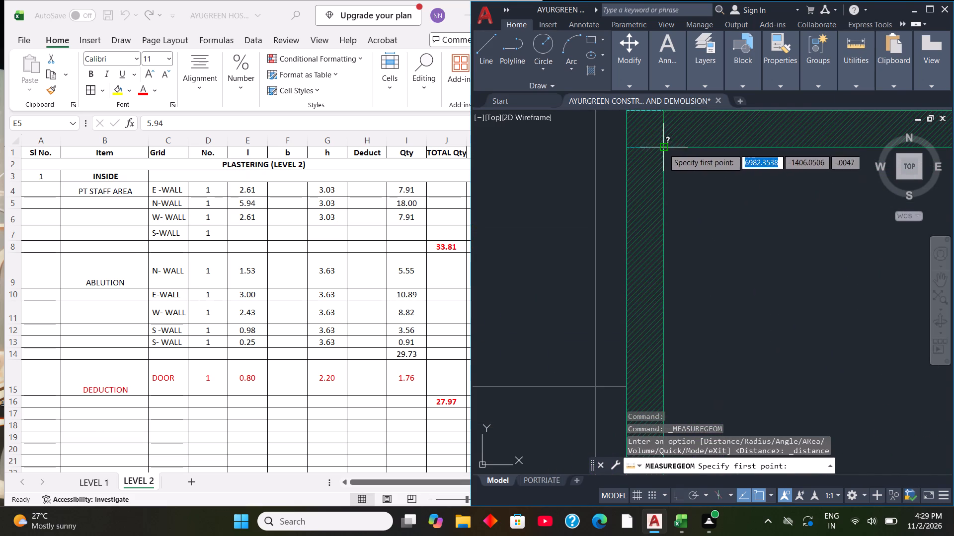
pyautogui.click(663, 148)
pyautogui.scroll(-7, 663, 149)
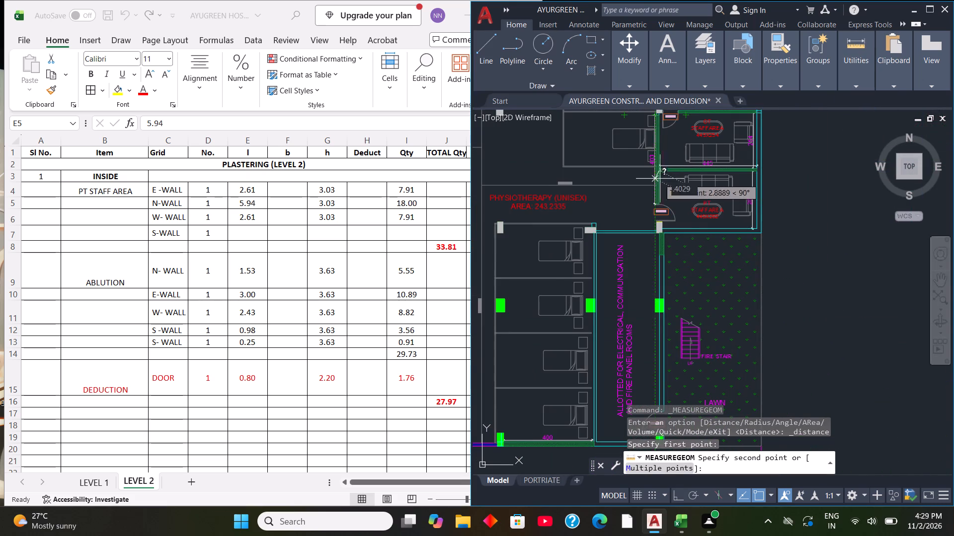
pyautogui.scroll(6, 750, 170)
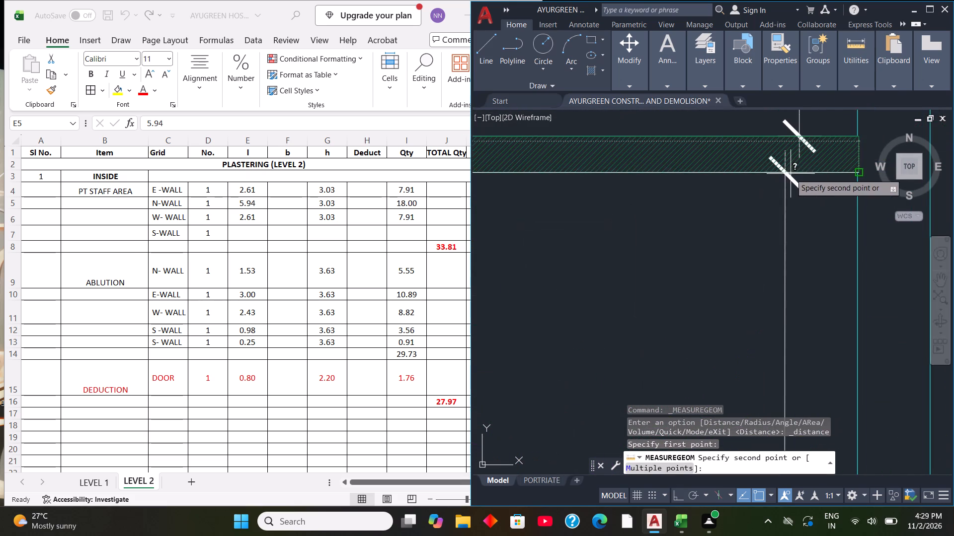
pyautogui.click(859, 173)
pyautogui.scroll(-4, 840, 183)
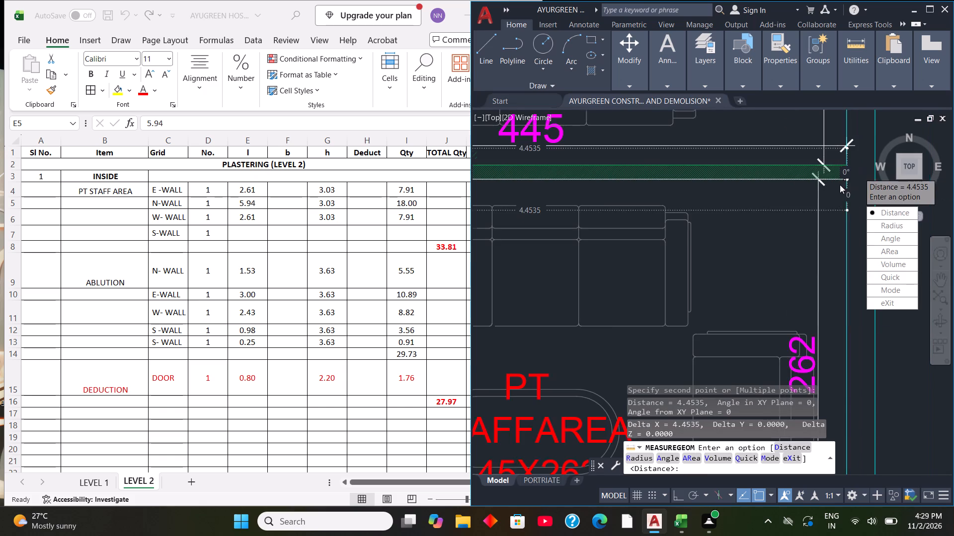
pyautogui.scroll(-1, 732, 211)
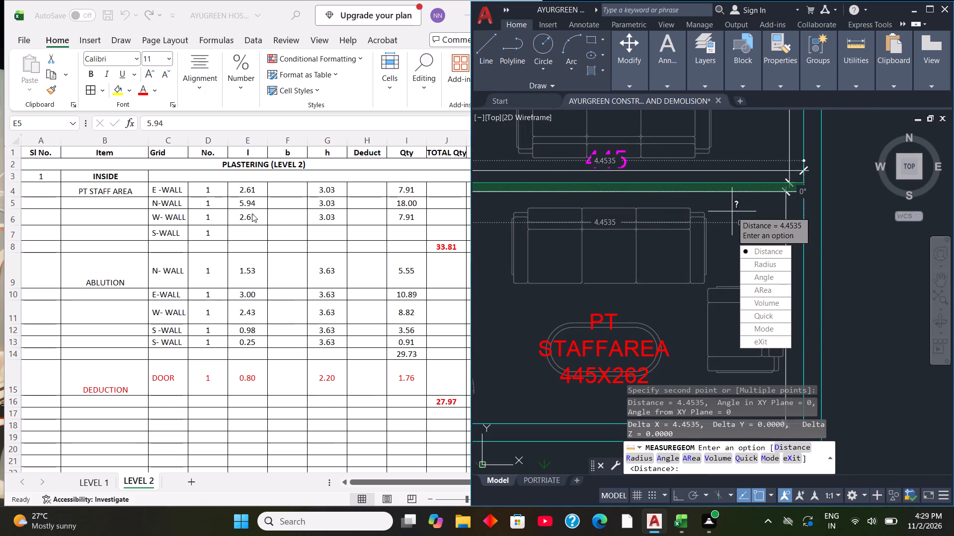
# In Excel, set the length l of the PT STAFF AREA N-WALL in E5 to 4.45.
pyautogui.doubleClick(250, 205)
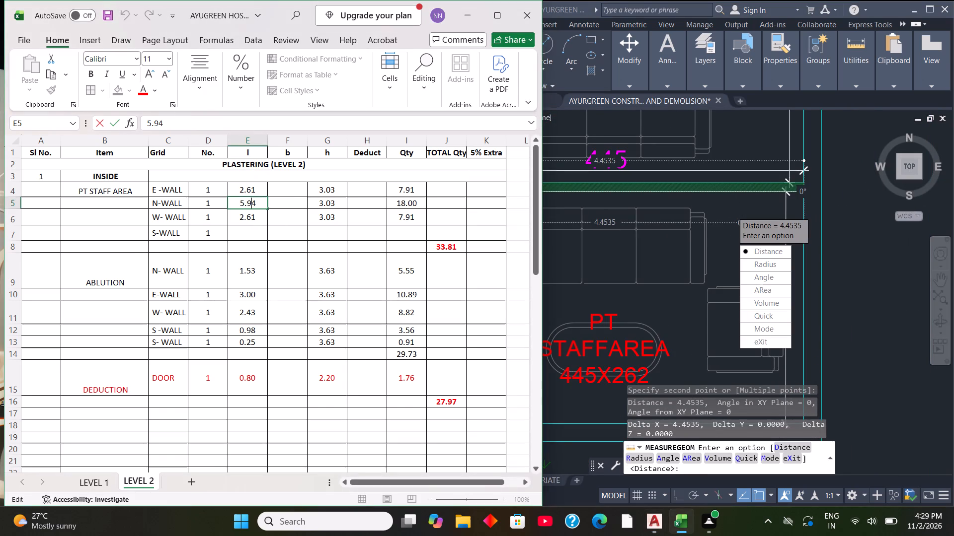
pyautogui.click(257, 205)
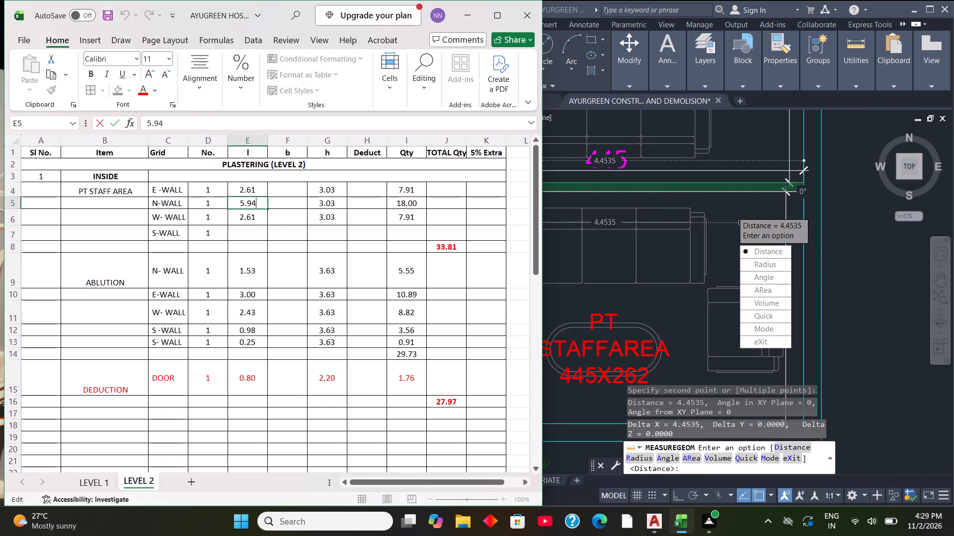
pyautogui.press('BackSpace')
pyautogui.press('BackSpace')
pyautogui.press('BackSpace')
pyautogui.press('BackSpace')
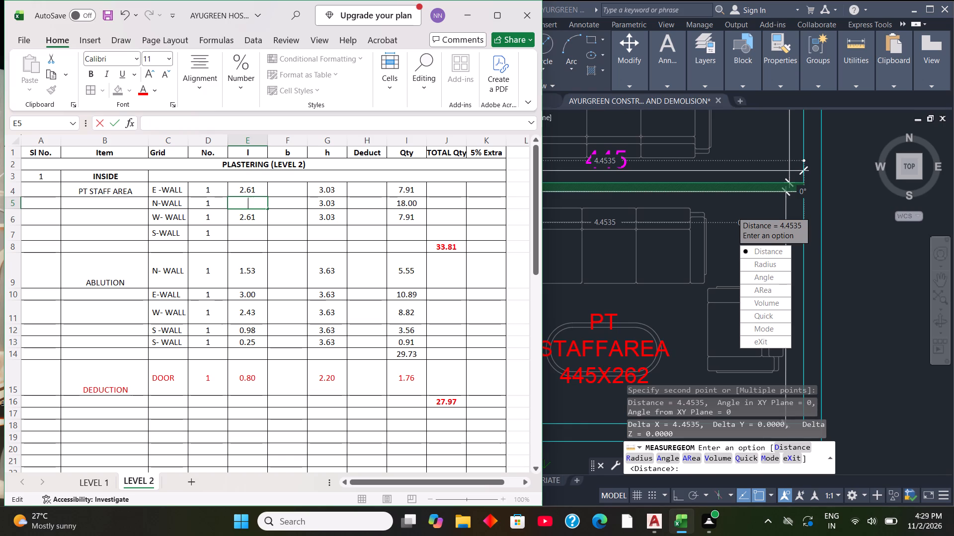
pyautogui.write('4.45')
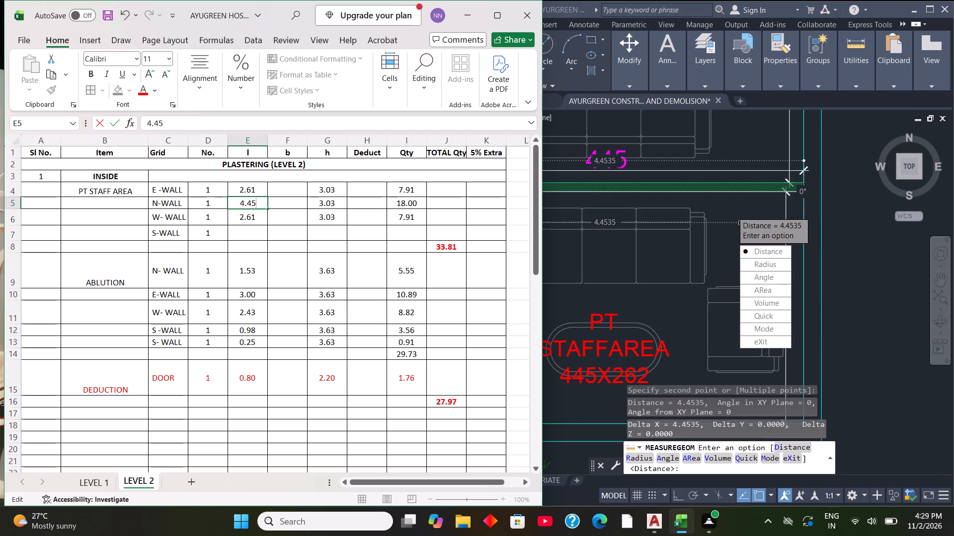
# In the PT STAFF AREA S-WALL row 7, enter length 4.45 and height 3.03, and fill the Qty formula down from I6.
pyautogui.click(248, 231)
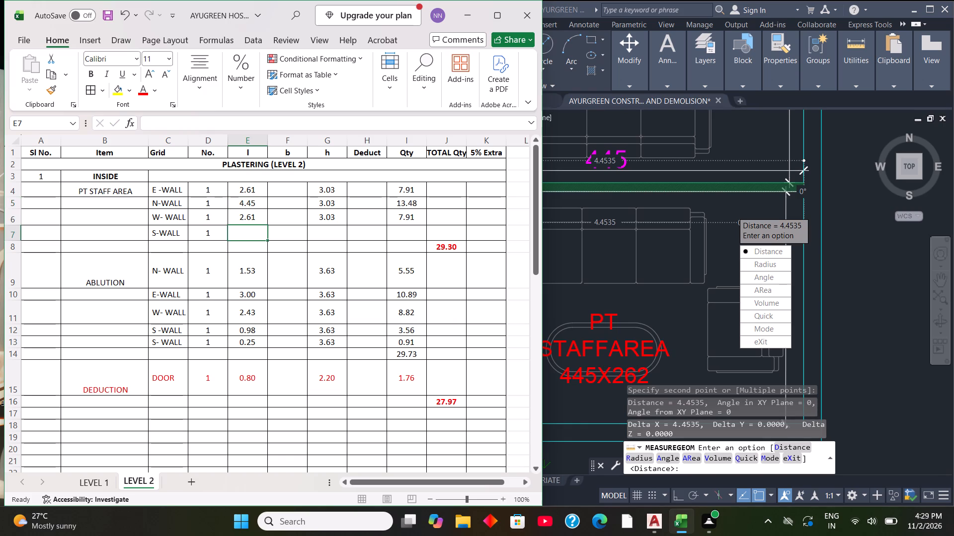
pyautogui.write('4.45')
pyautogui.click(330, 227)
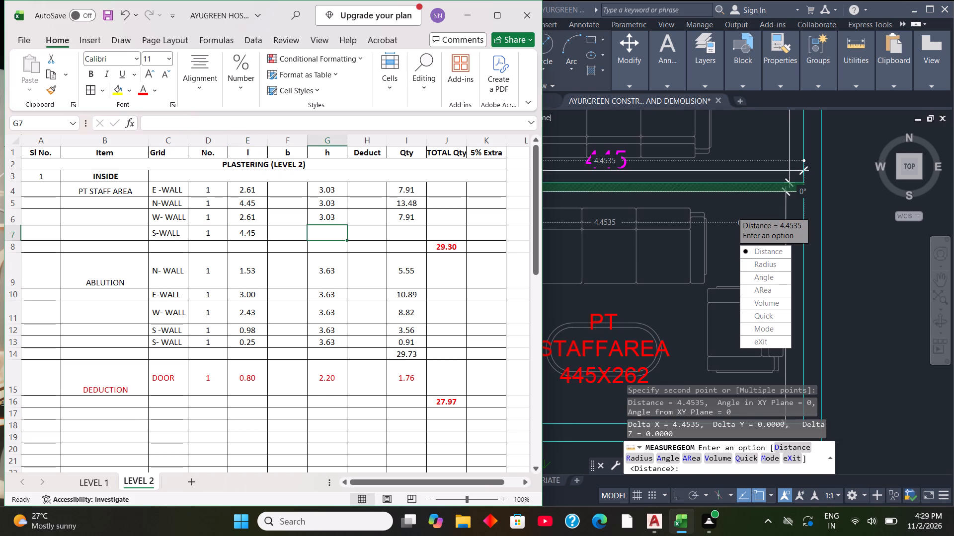
pyautogui.write('3.03')
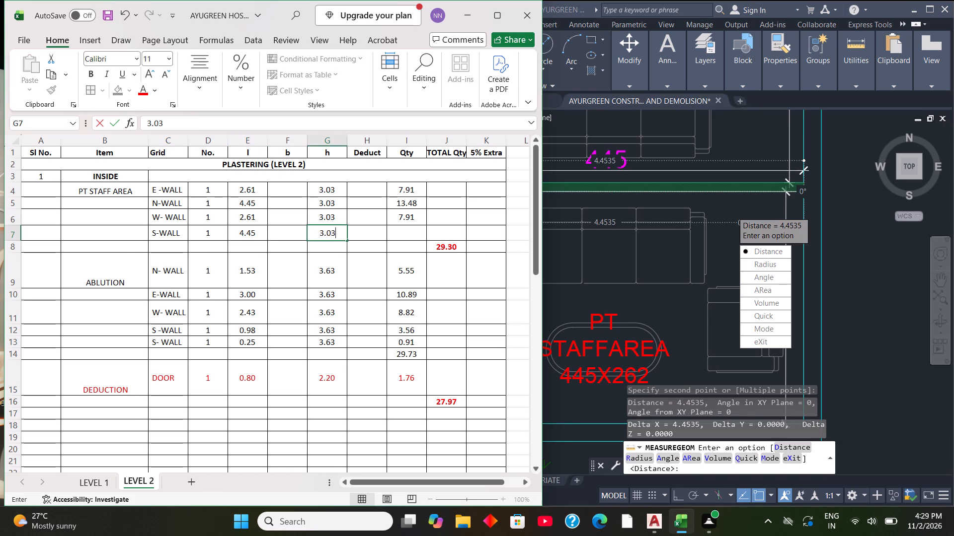
pyautogui.click(409, 231)
pyautogui.click(410, 211)
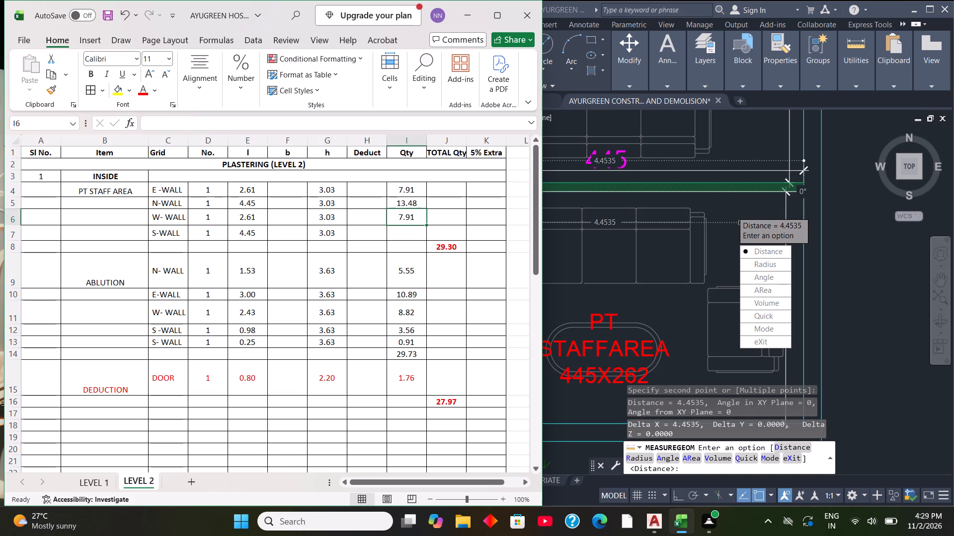
pyautogui.moveTo(424, 225); pyautogui.dragTo(427, 233)
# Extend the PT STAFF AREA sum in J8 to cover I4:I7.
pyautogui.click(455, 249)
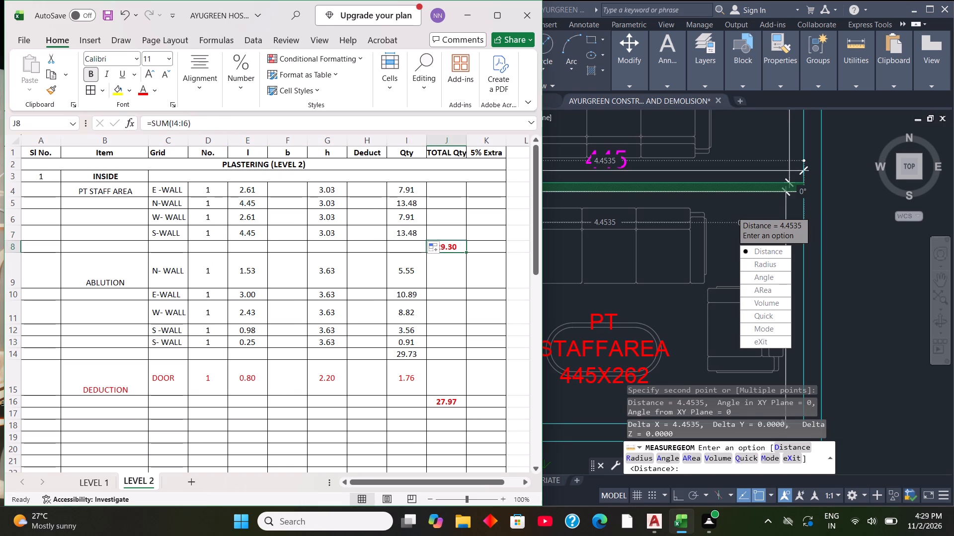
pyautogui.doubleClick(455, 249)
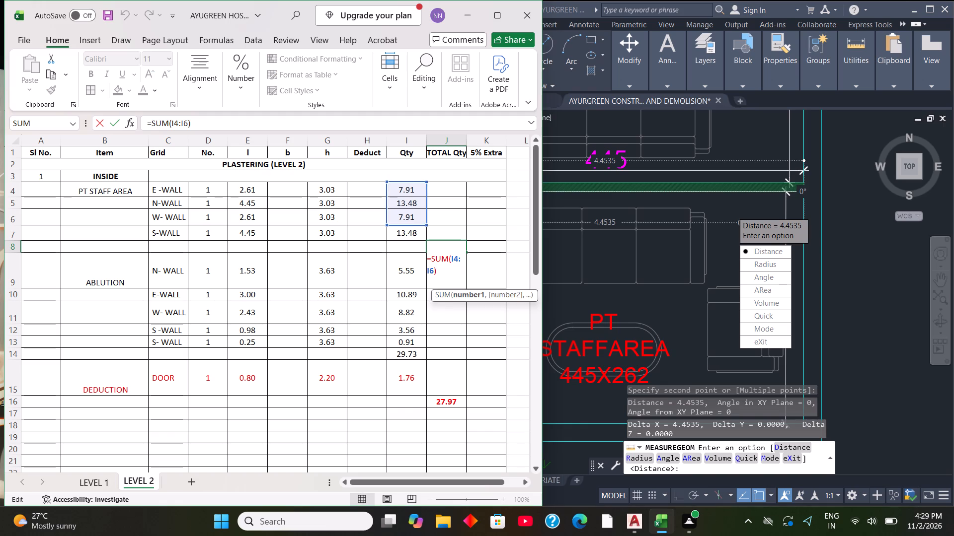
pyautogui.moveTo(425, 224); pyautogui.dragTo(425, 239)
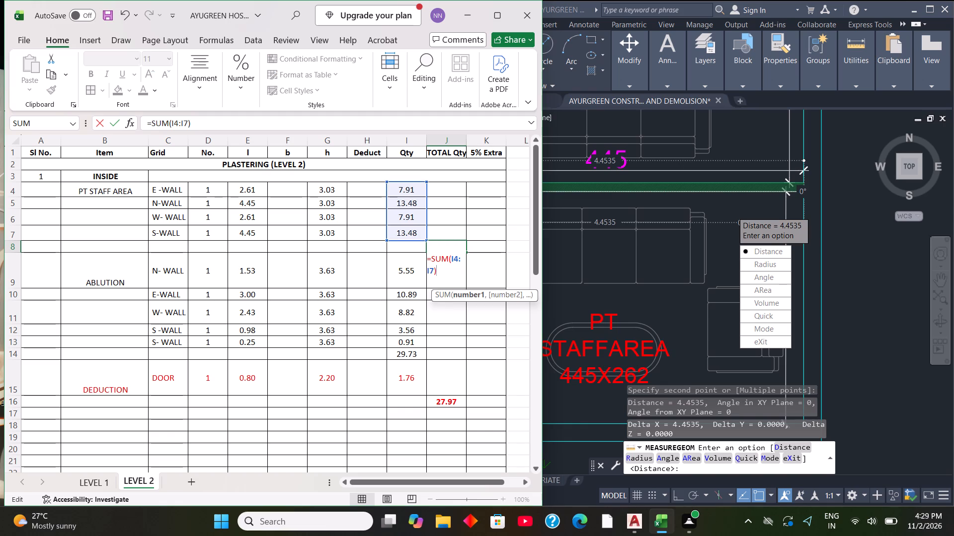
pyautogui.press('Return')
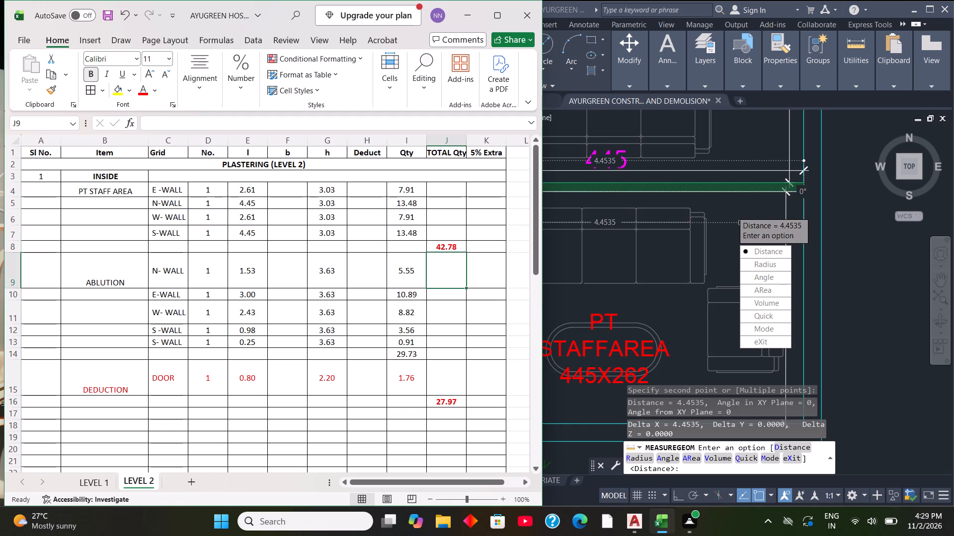
# Clear the total in J8 and enter =SUM(I4:I7) in the Qty column at I8 instead.
pyautogui.click(399, 247)
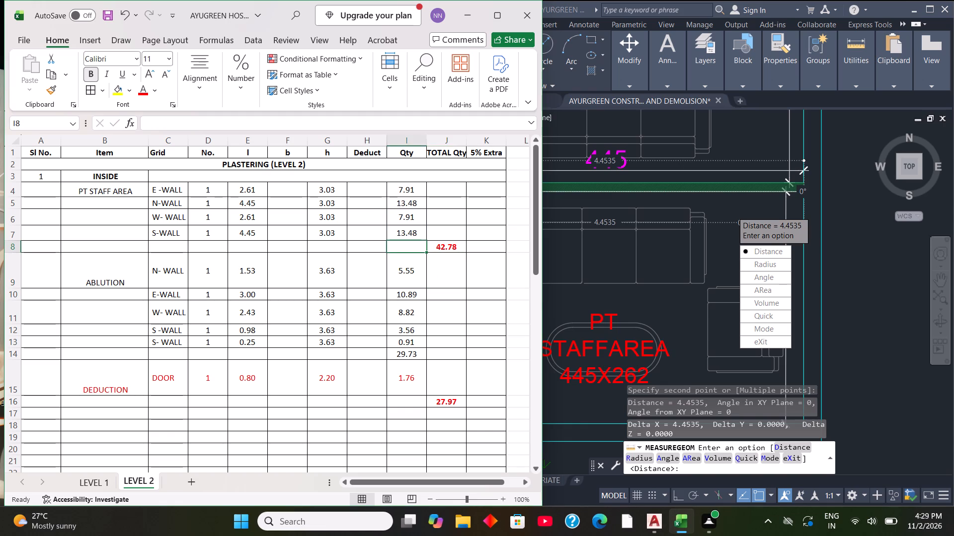
pyautogui.click(445, 250)
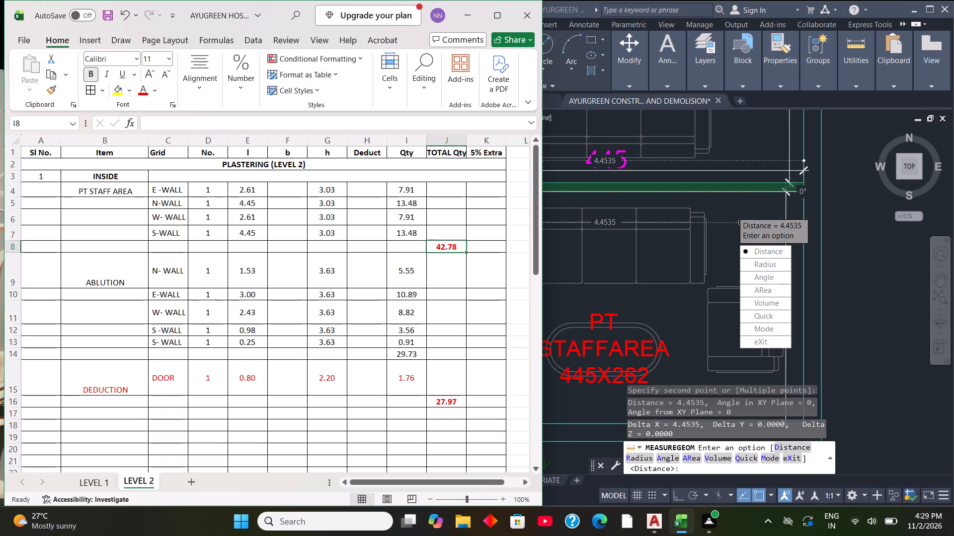
pyautogui.press('Delete')
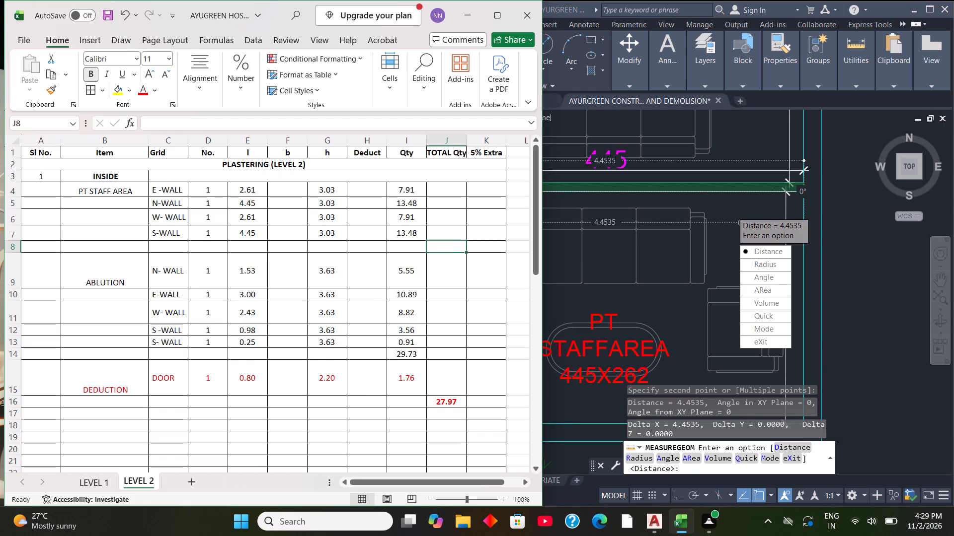
pyautogui.click(410, 246)
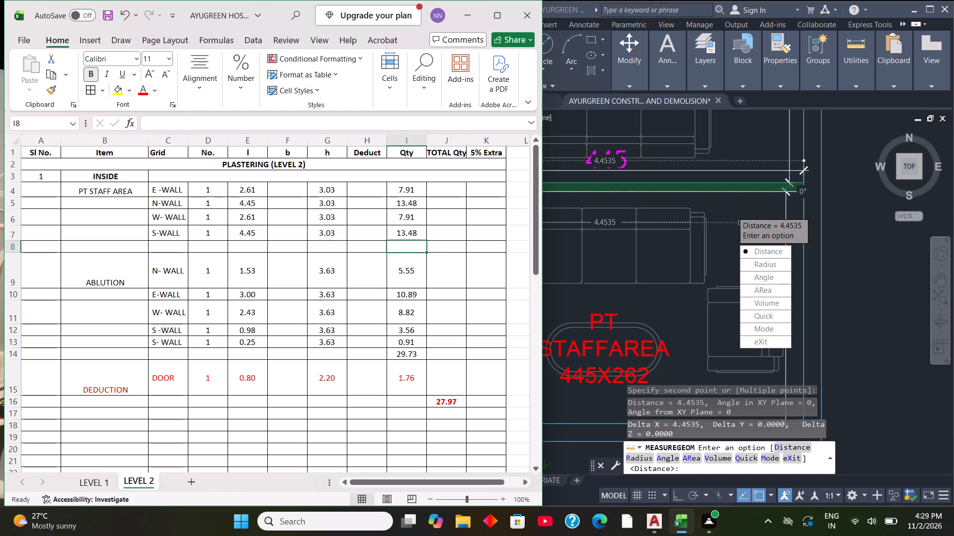
pyautogui.press('=')
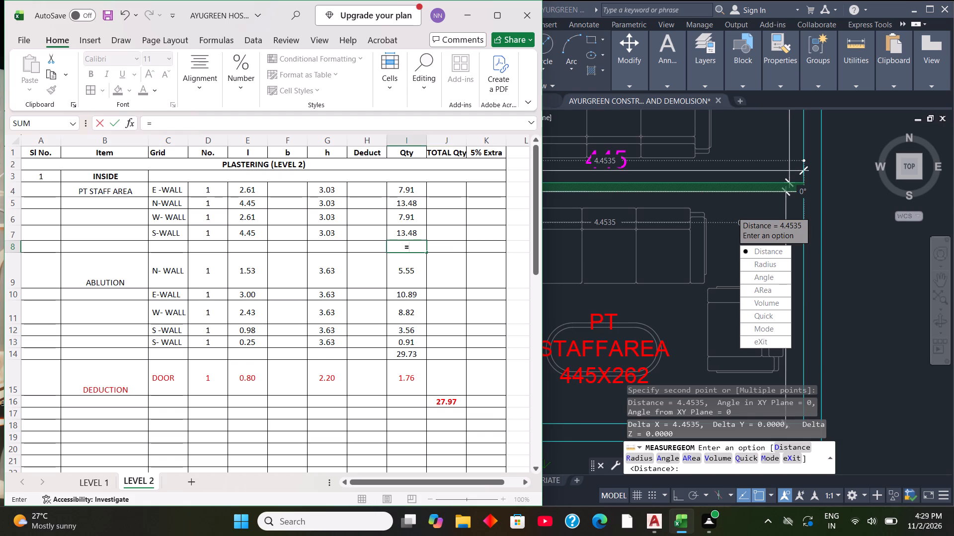
pyautogui.write('SUM')
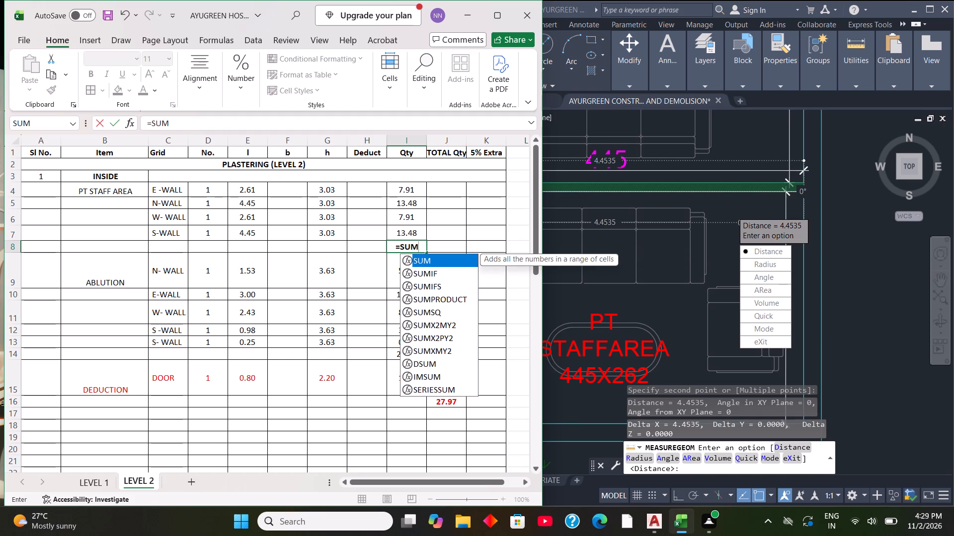
pyautogui.hotkey('shift', '(')
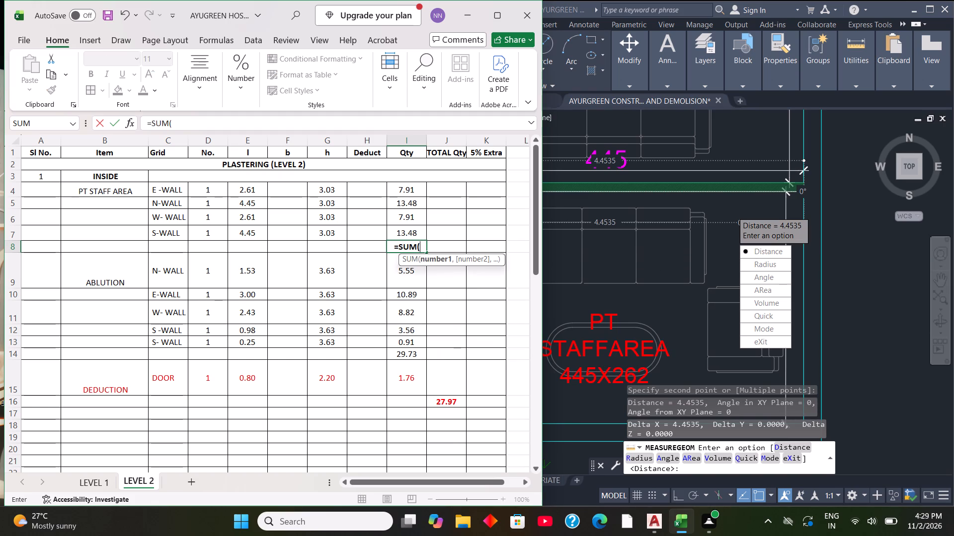
pyautogui.click(416, 190)
pyautogui.moveTo(422, 192); pyautogui.dragTo(422, 193)
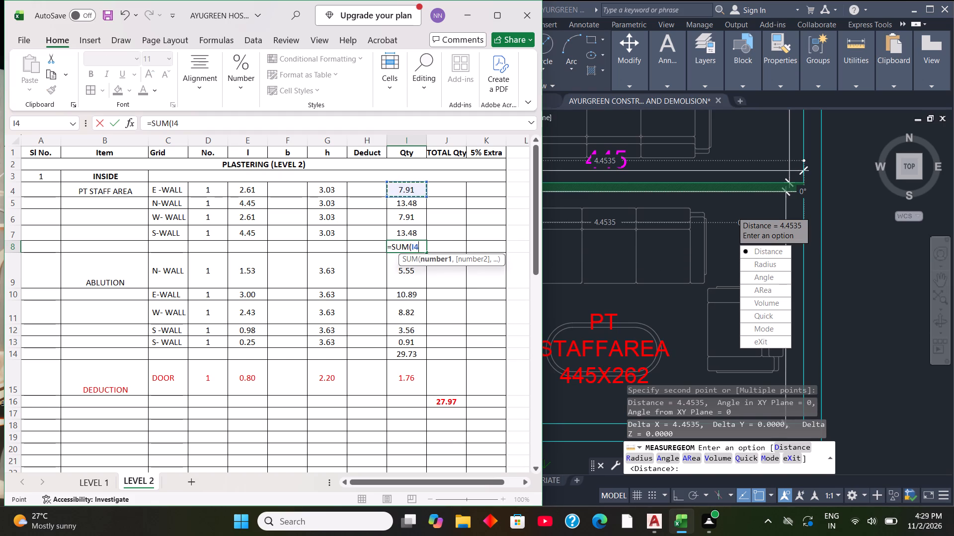
pyautogui.moveTo(422, 193); pyautogui.dragTo(424, 231)
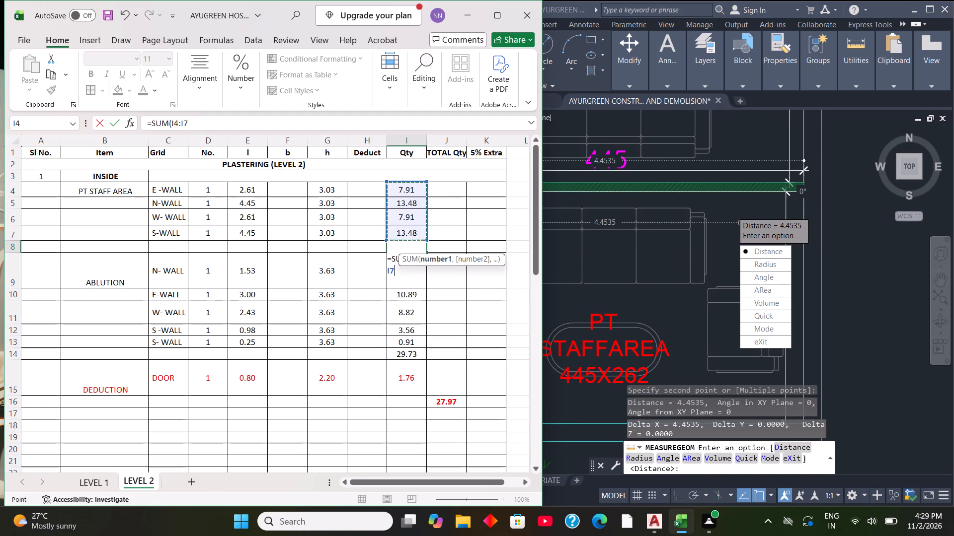
pyautogui.hotkey('shift', ')')
pyautogui.press('Return')
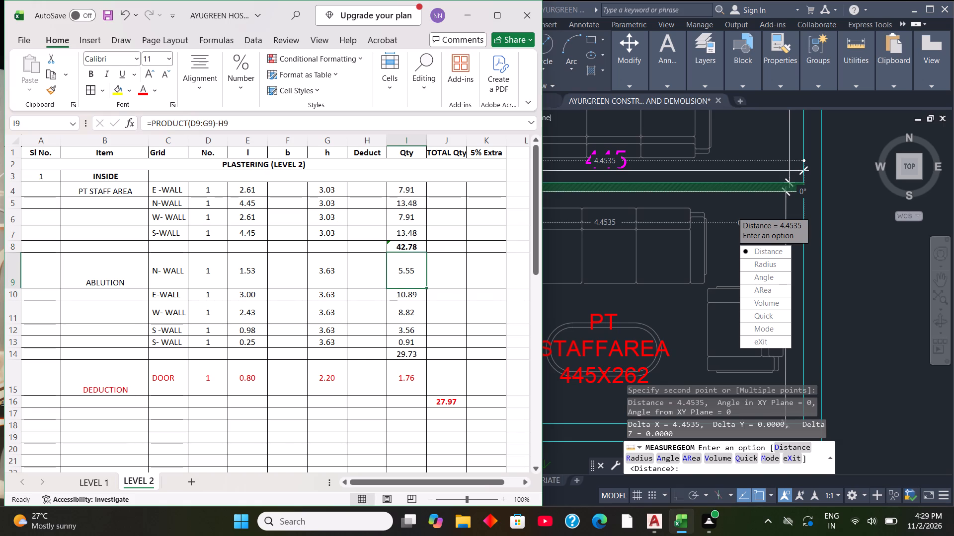
# Insert four blank rows at row 9, above the ABLUTION N-WALL row.
pyautogui.click(14, 261)
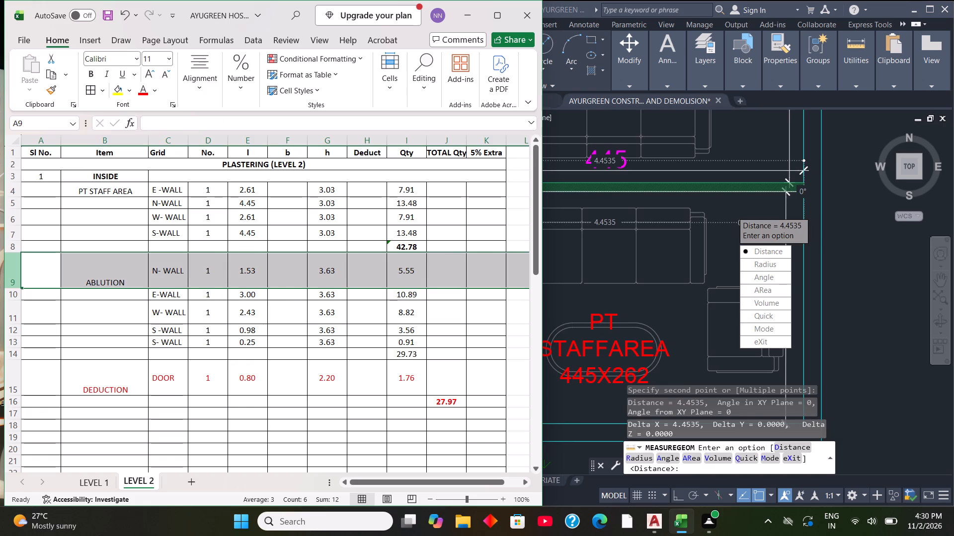
pyautogui.hotkey('ctrl', '+')
pyautogui.hotkey('ctrl', '+')
pyautogui.hotkey('ctrl', '+')
pyautogui.hotkey('ctrl', '+')
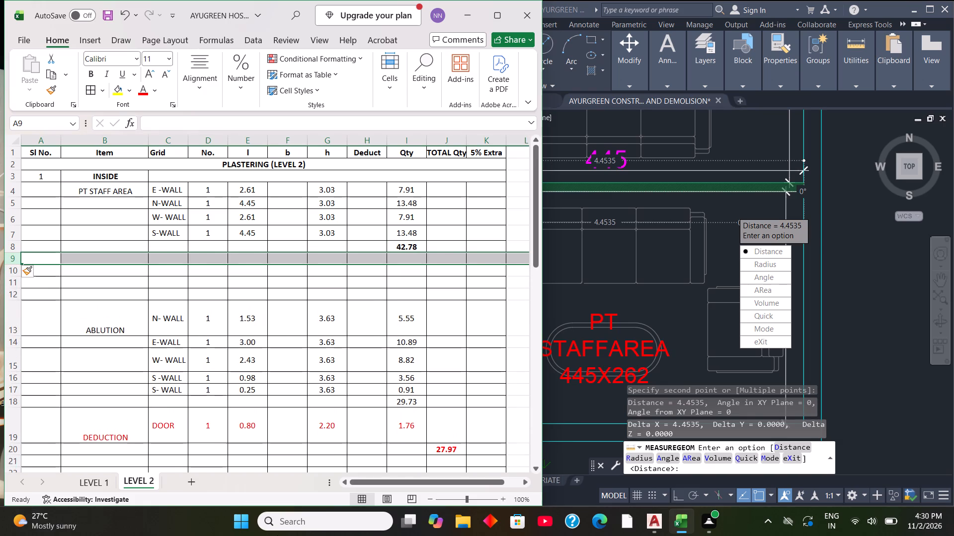
# Copy the ABLUTION door deduction cells A19:I19 and paste them at A9, below the PT STAFF AREA sum.
pyautogui.moveTo(48, 420); pyautogui.dragTo(357, 425)
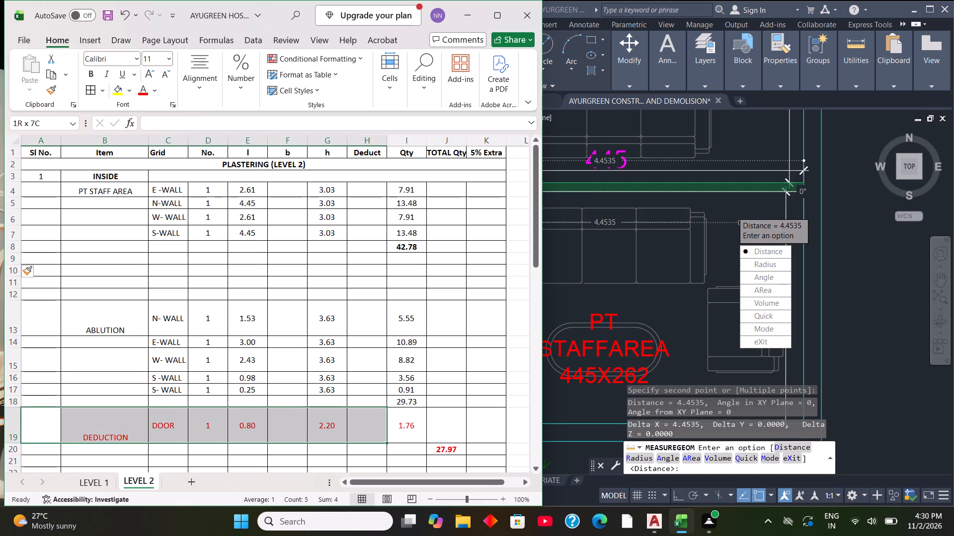
pyautogui.moveTo(357, 425); pyautogui.dragTo(402, 423)
pyautogui.rightClick(403, 422)
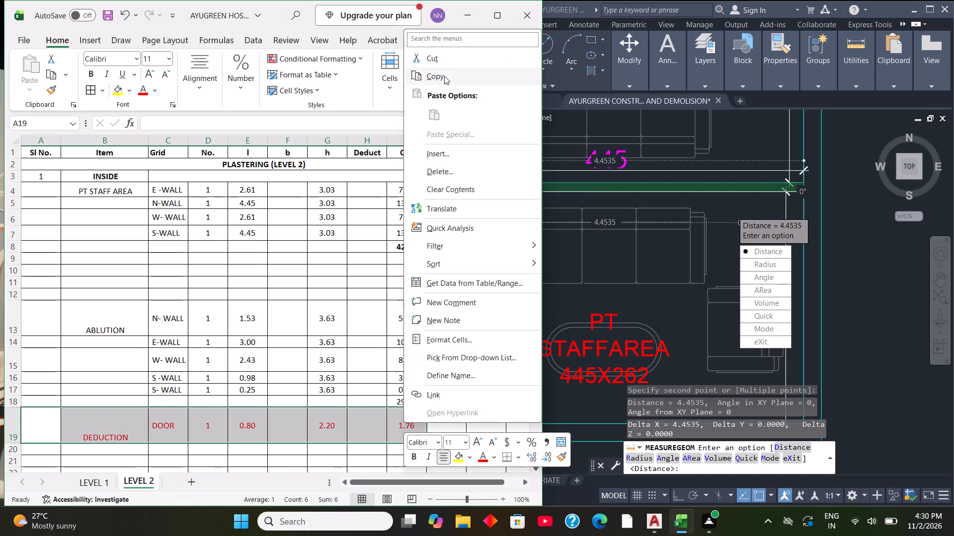
pyautogui.click(444, 76)
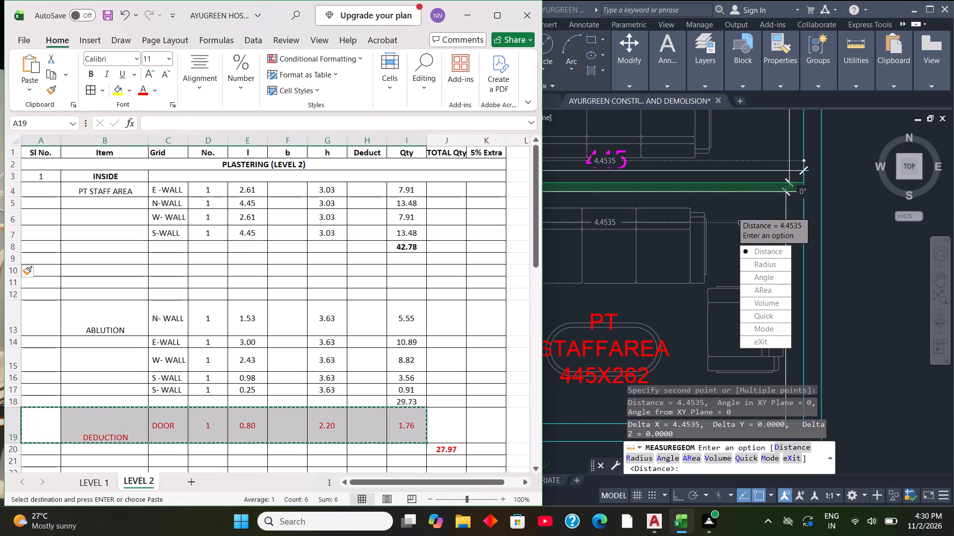
pyautogui.click(127, 260)
pyautogui.rightClick(127, 260)
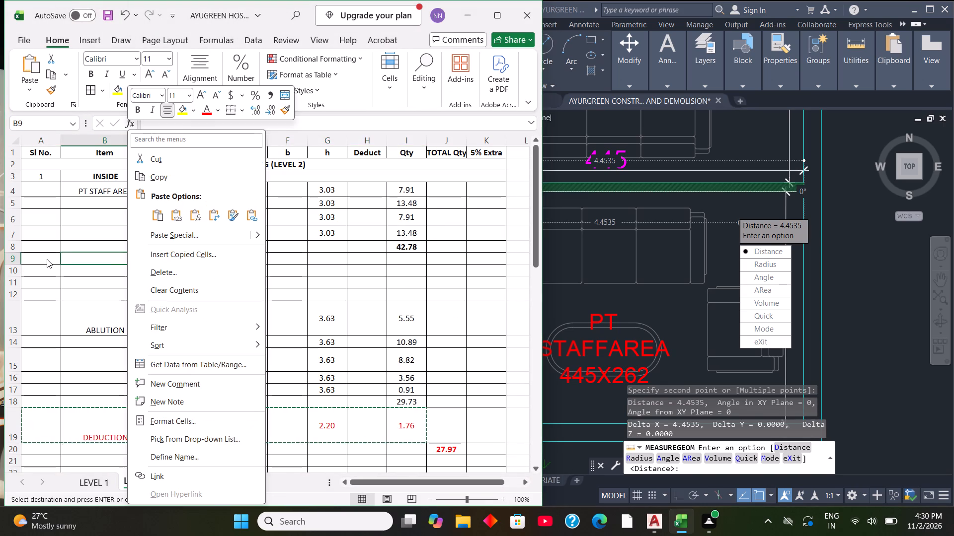
pyautogui.click(47, 260)
pyautogui.click(47, 260)
pyautogui.rightClick(47, 260)
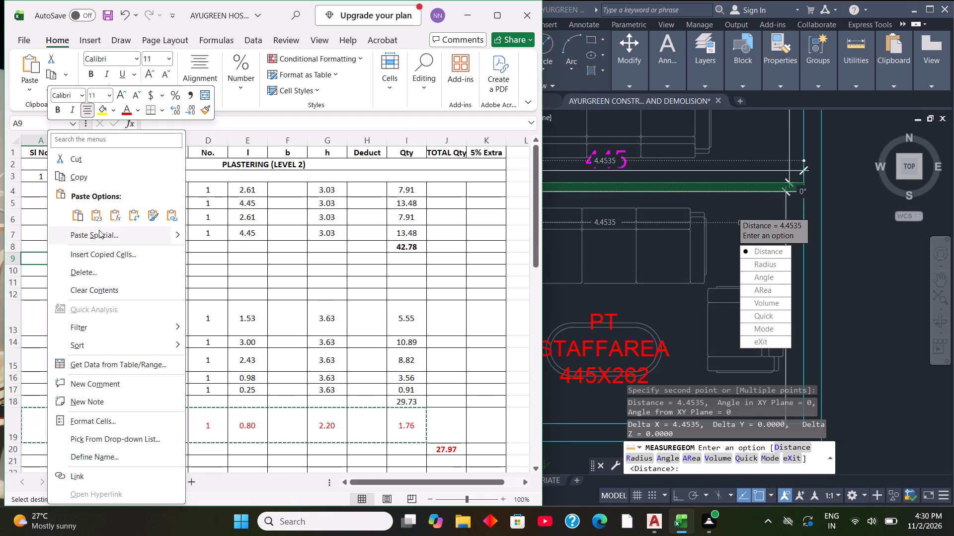
pyautogui.click(78, 218)
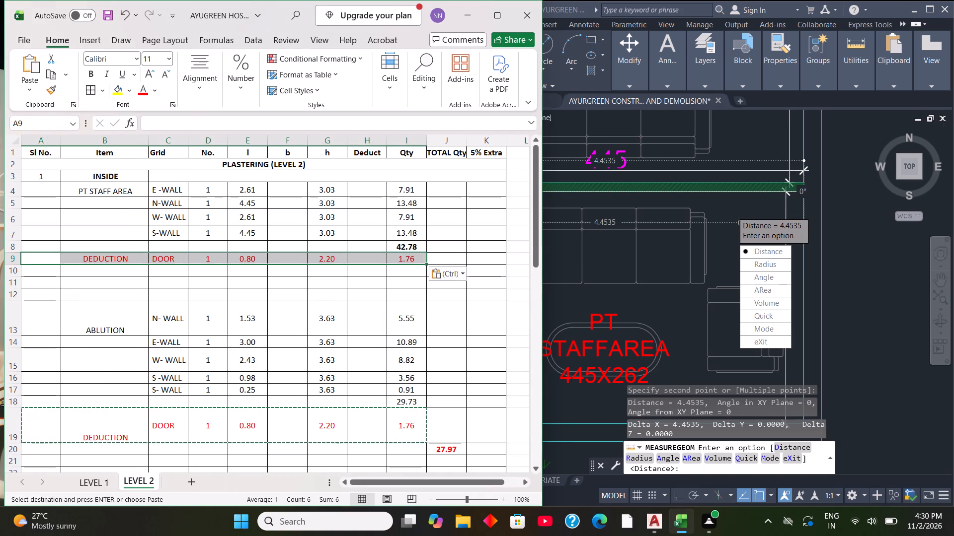
pyautogui.click(407, 279)
# In AutoCAD, examine the size label of the 445X262 PT STAFFAREA room's door and end the distance measurement command.
pyautogui.scroll(-2, 711, 279)
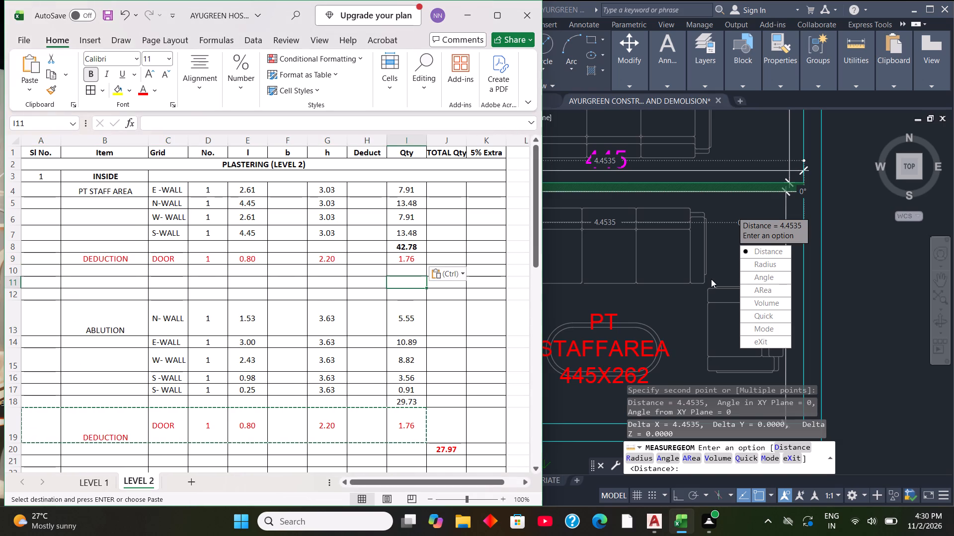
pyautogui.scroll(-5, 711, 279)
pyautogui.click(701, 285)
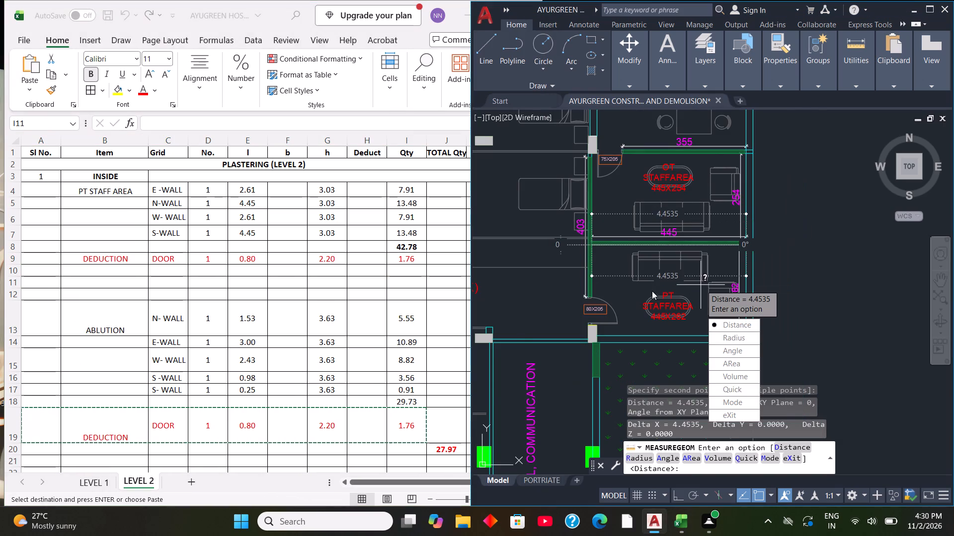
pyautogui.scroll(2, 697, 269)
pyautogui.scroll(-3, 587, 318)
pyautogui.scroll(-1, 643, 315)
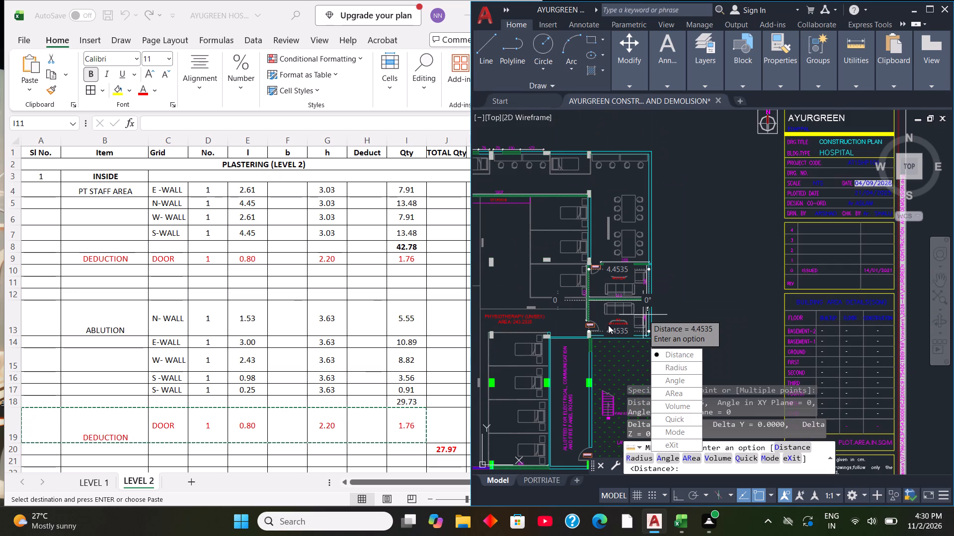
pyautogui.scroll(3, 565, 325)
pyautogui.scroll(3, 661, 329)
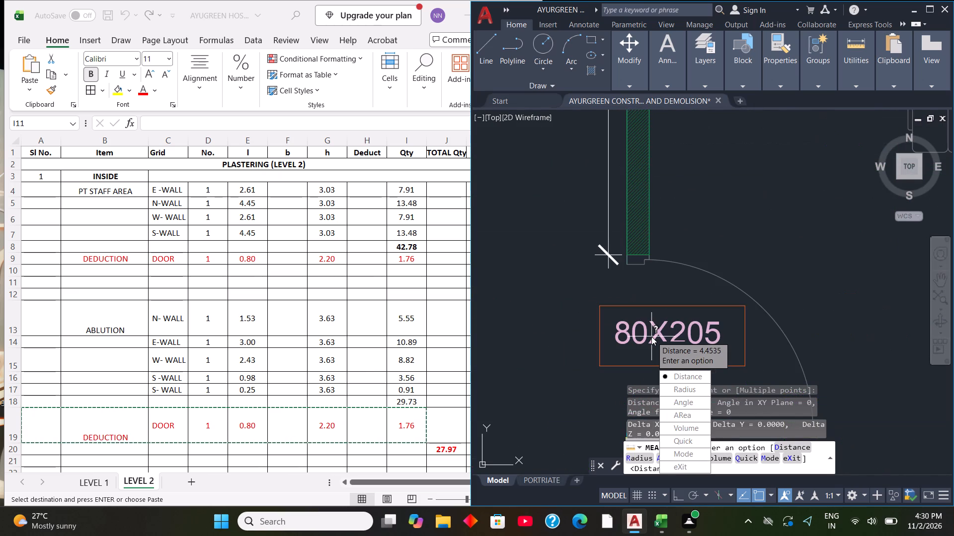
pyautogui.press('Escape')
pyautogui.press('Escape')
pyautogui.press('Escape')
pyautogui.press('Escape')
pyautogui.press('Escape')
pyautogui.press('Escape')
pyautogui.press('Escape')
pyautogui.press('Escape')
pyautogui.press('Escape')
pyautogui.press('Escape')
pyautogui.press('Escape')
pyautogui.press('Escape')
pyautogui.press('Escape')
pyautogui.press('Escape')
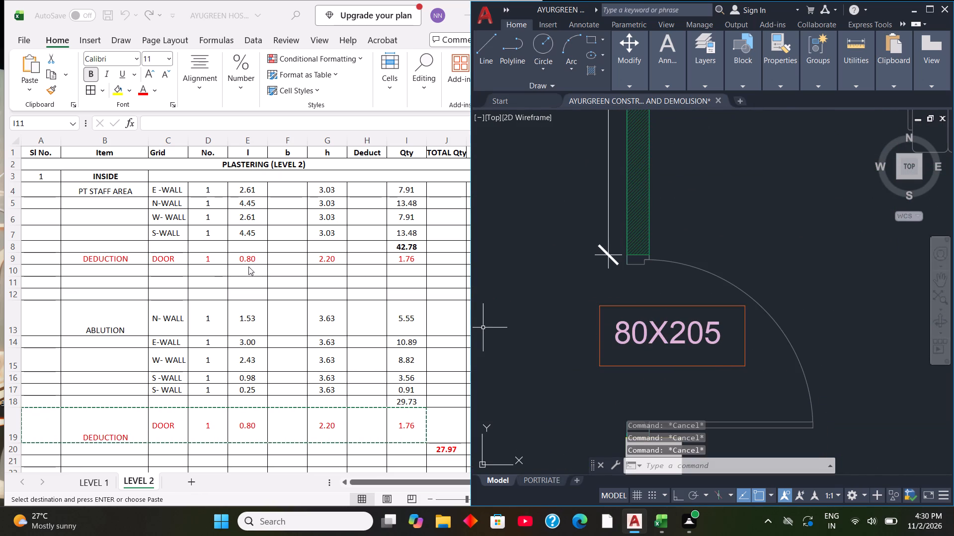
# In Excel, set the height h of the PT STAFF AREA door deduction in G9 to 205.
pyautogui.doubleClick(261, 259)
pyautogui.click(261, 259)
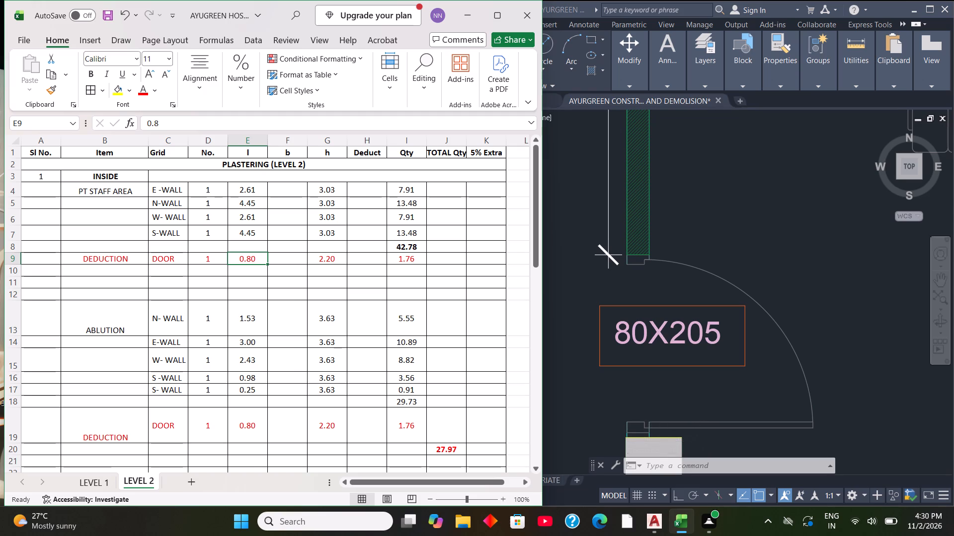
pyautogui.click(329, 255)
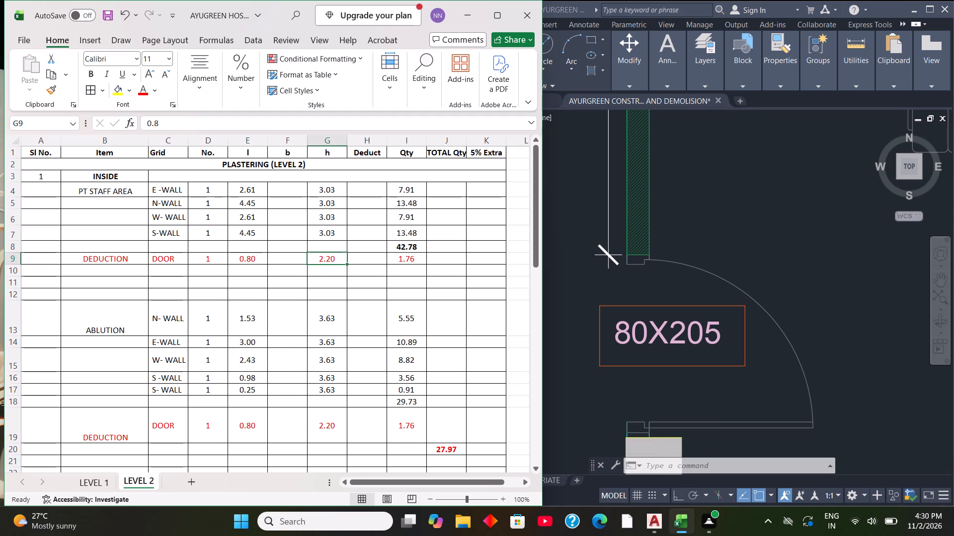
pyautogui.write('205')
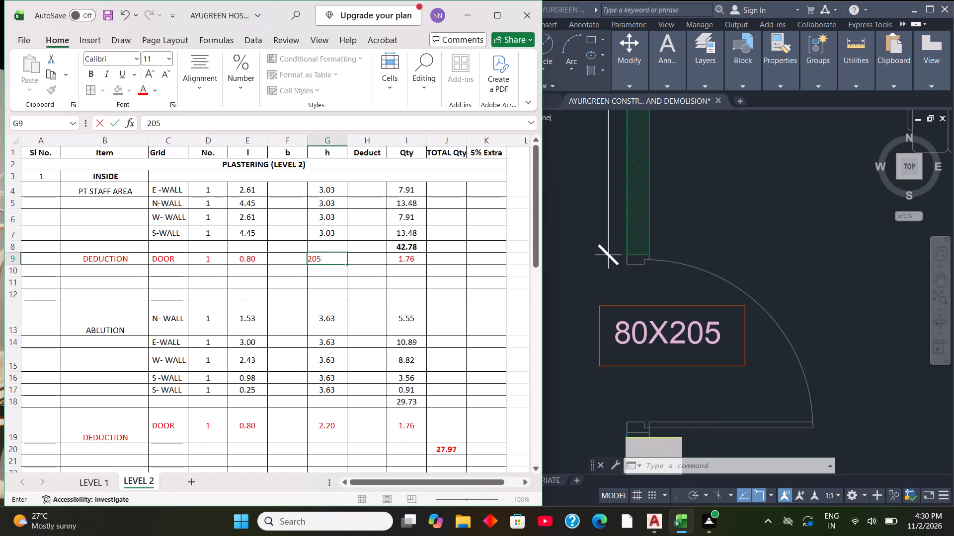
pyautogui.click(410, 276)
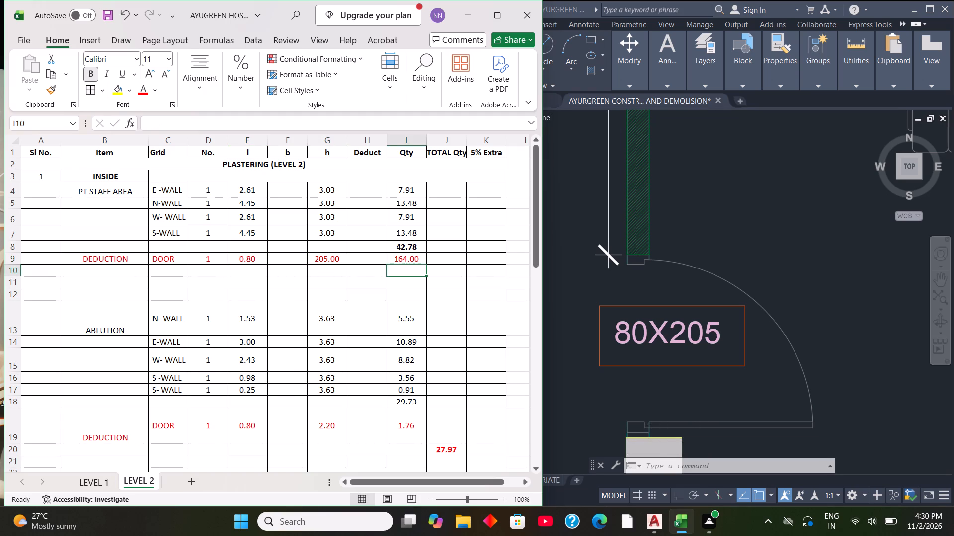
# Set the height h of the PT STAFF AREA door deduction in G9 to 2.05.
pyautogui.click(337, 255)
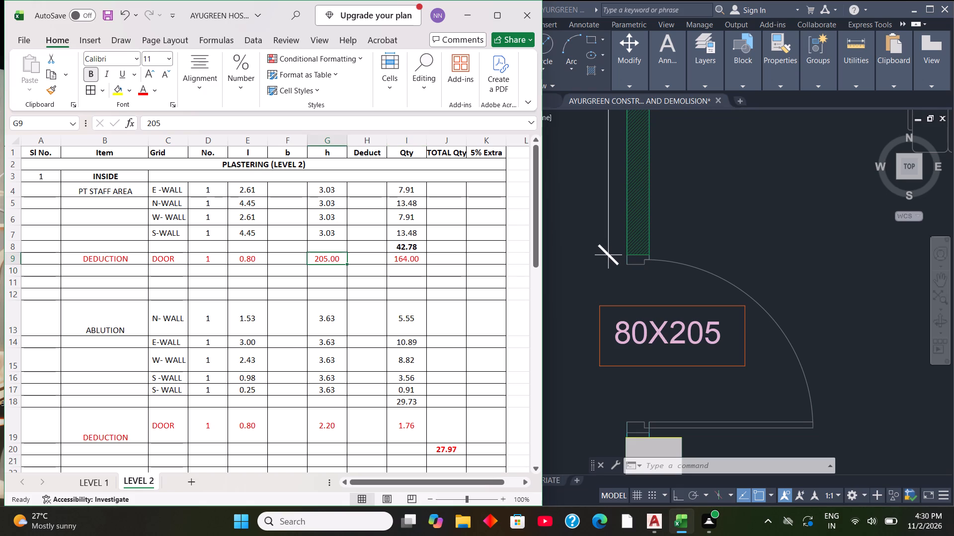
pyautogui.write('2.05')
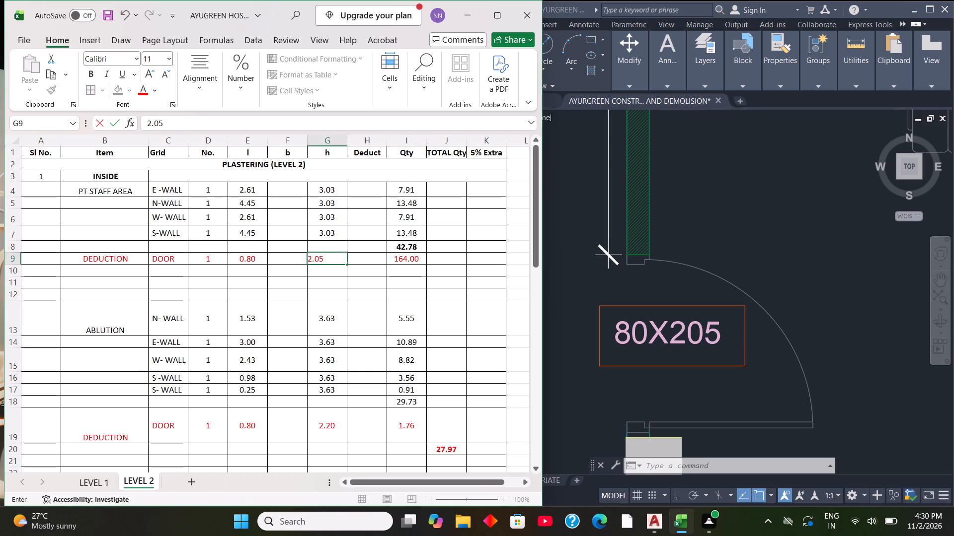
pyautogui.click(367, 277)
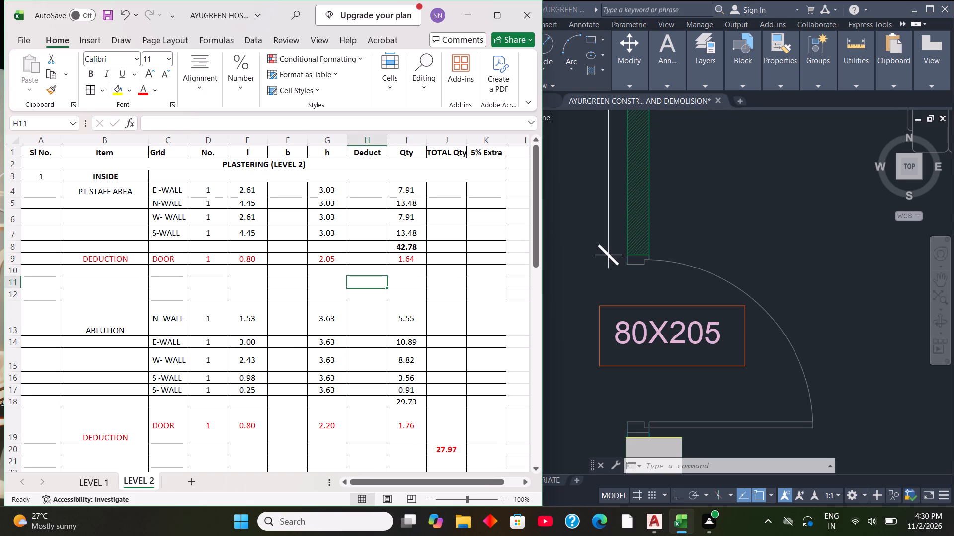
# Enter the formula =(I8-I9) in J10 to compute the PT STAFF AREA total quantity net of the door deduction.
pyautogui.click(442, 272)
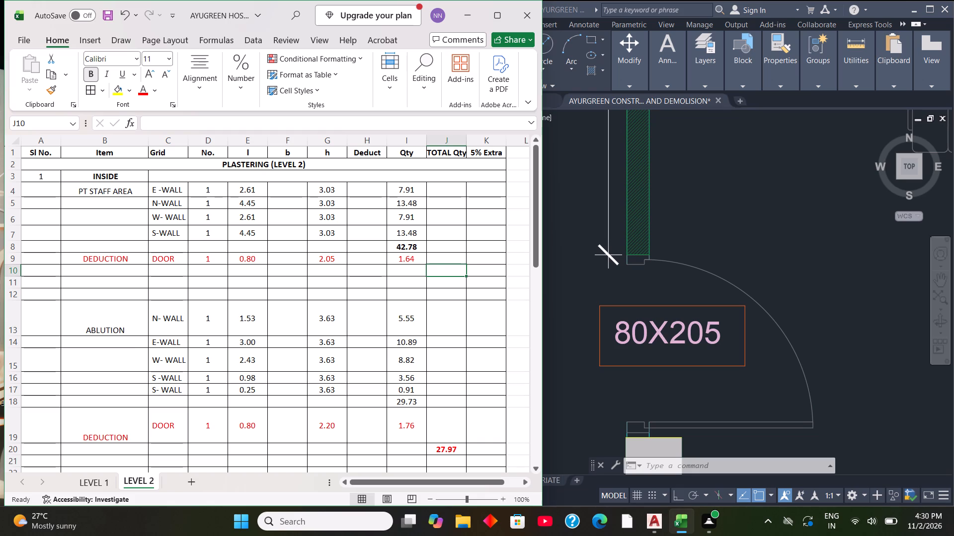
pyautogui.press('=')
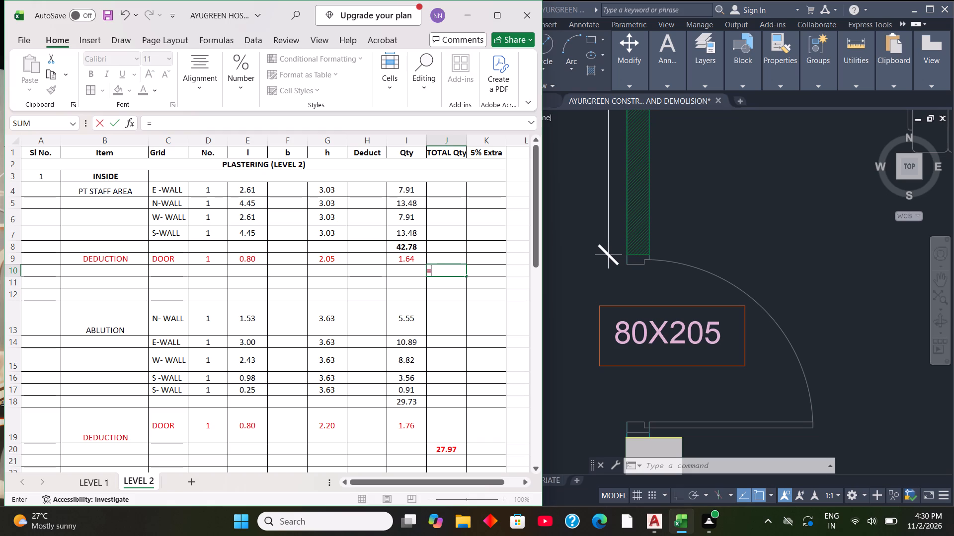
pyautogui.hotkey('shift', '(')
pyautogui.click(418, 248)
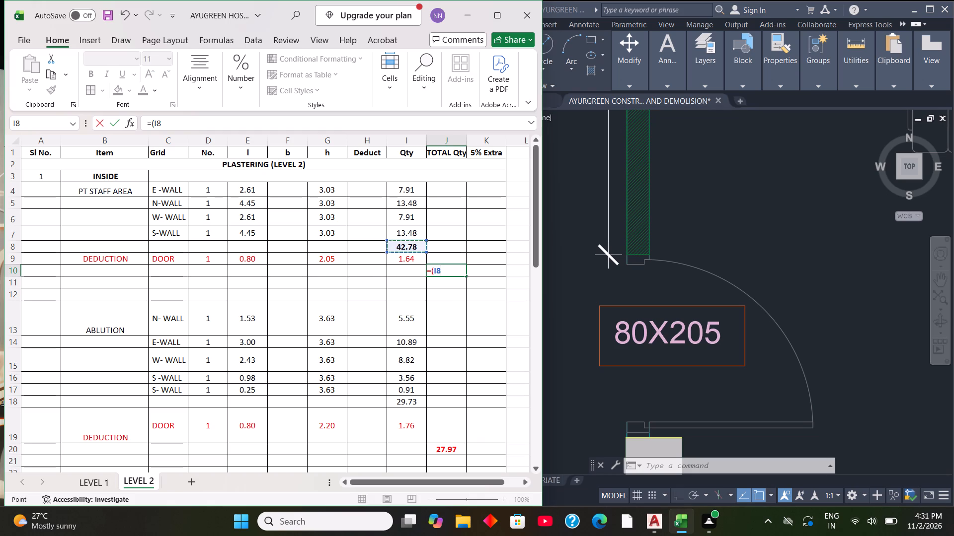
pyautogui.press('-')
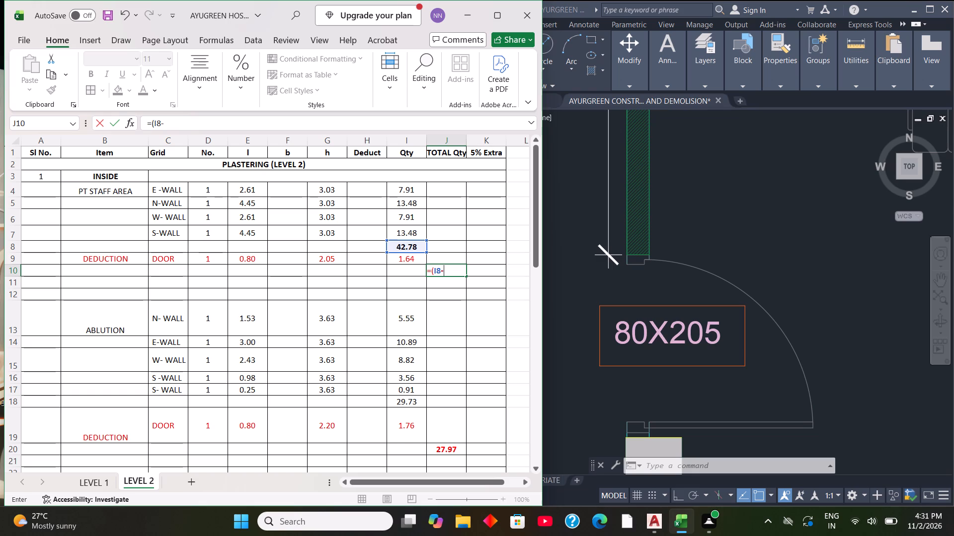
pyautogui.click(415, 256)
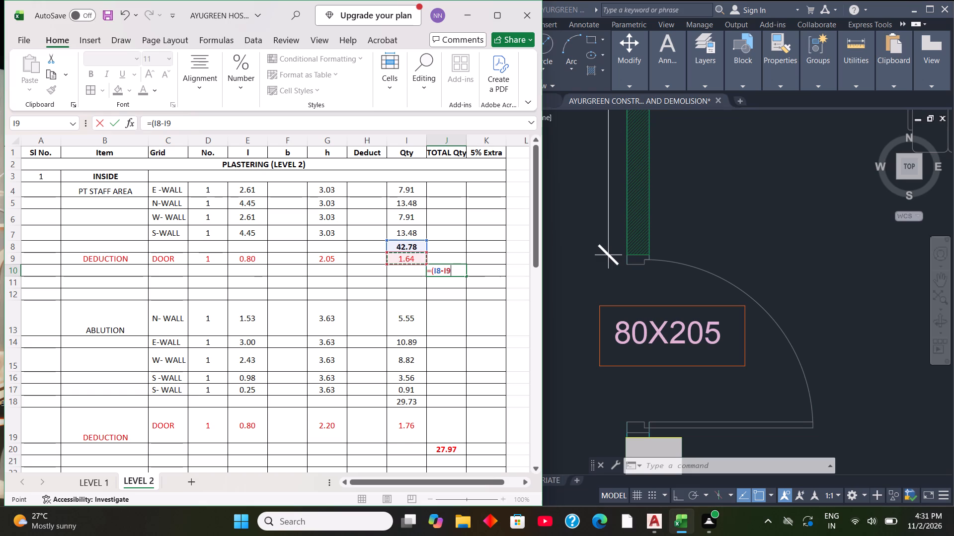
pyautogui.hotkey('shift', ')')
pyautogui.press('Return')
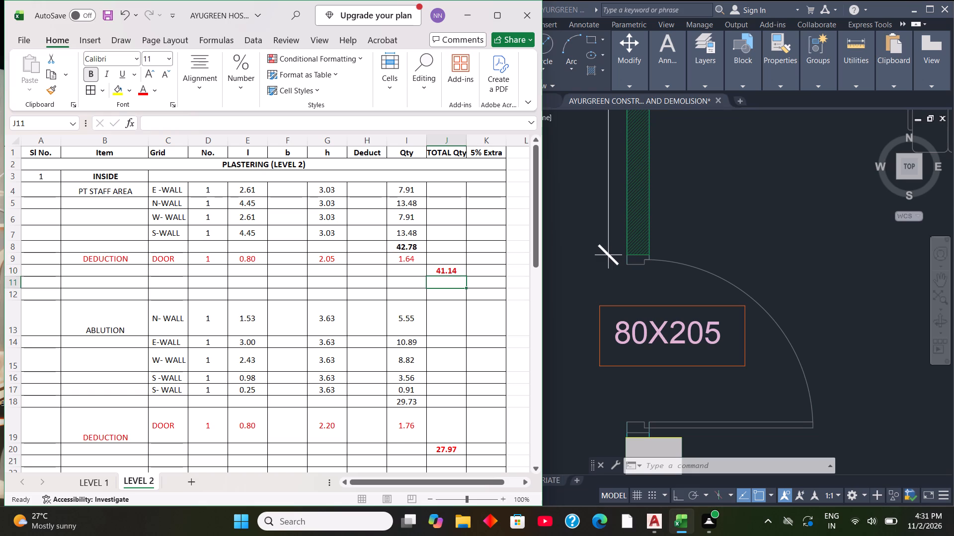
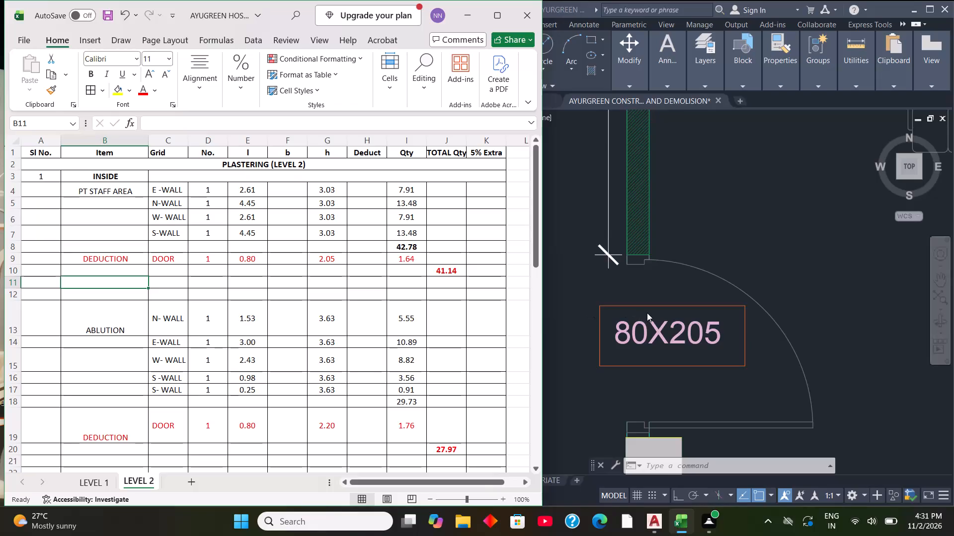
# Examine the AutoCAD floor plan around the physiotherapy area, reception and PT STAFFAREA rooms for the next room to measure.
pyautogui.scroll(-4, 647, 313)
pyautogui.scroll(-3, 631, 236)
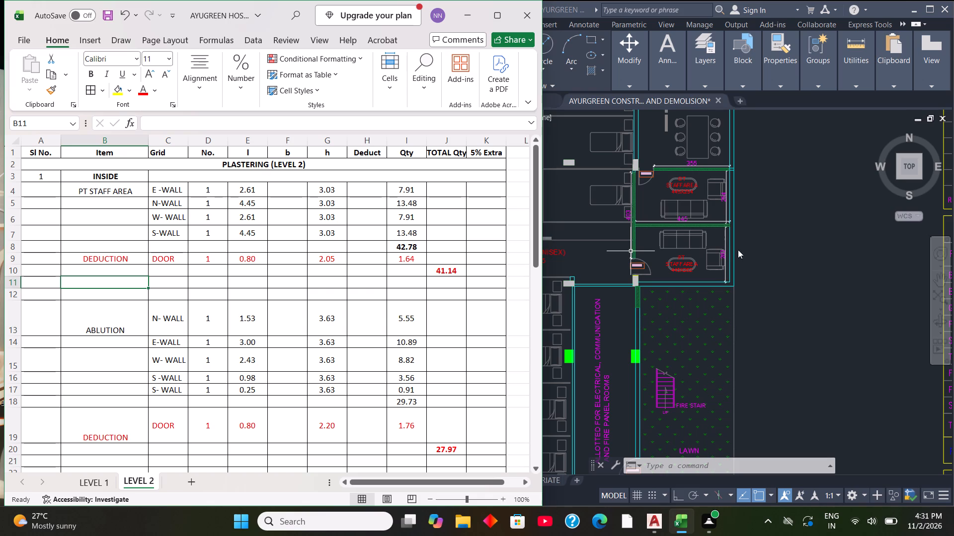
pyautogui.scroll(-4, 734, 244)
pyautogui.scroll(-3, 681, 251)
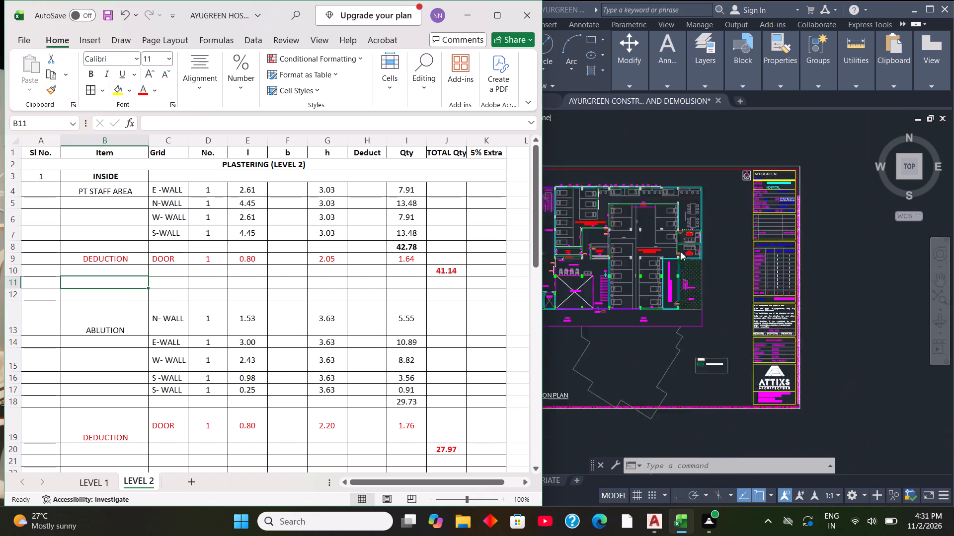
pyautogui.scroll(-1, 681, 252)
pyautogui.scroll(3, 653, 262)
pyautogui.scroll(3, 699, 193)
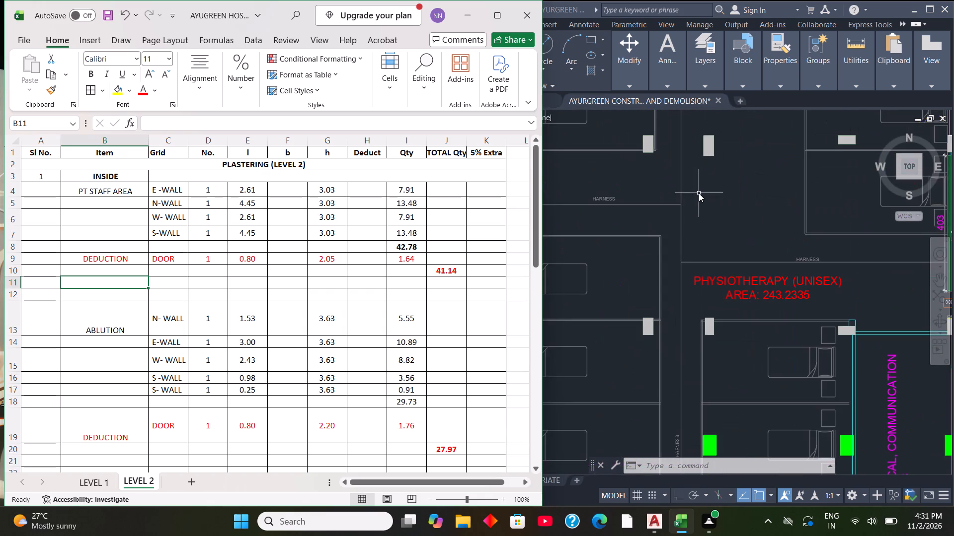
pyautogui.scroll(-2, 691, 197)
pyautogui.scroll(2, 712, 240)
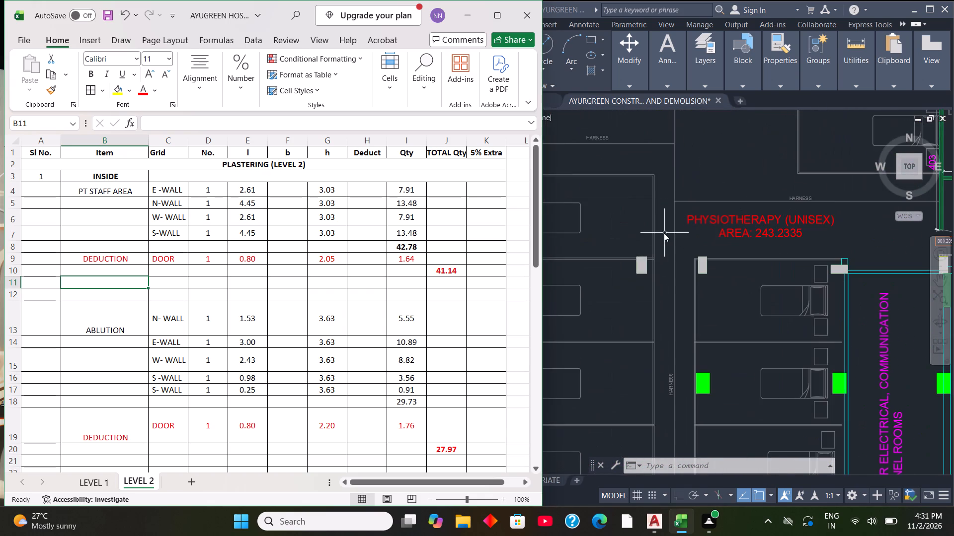
pyautogui.scroll(-2, 690, 238)
pyautogui.scroll(3, 568, 231)
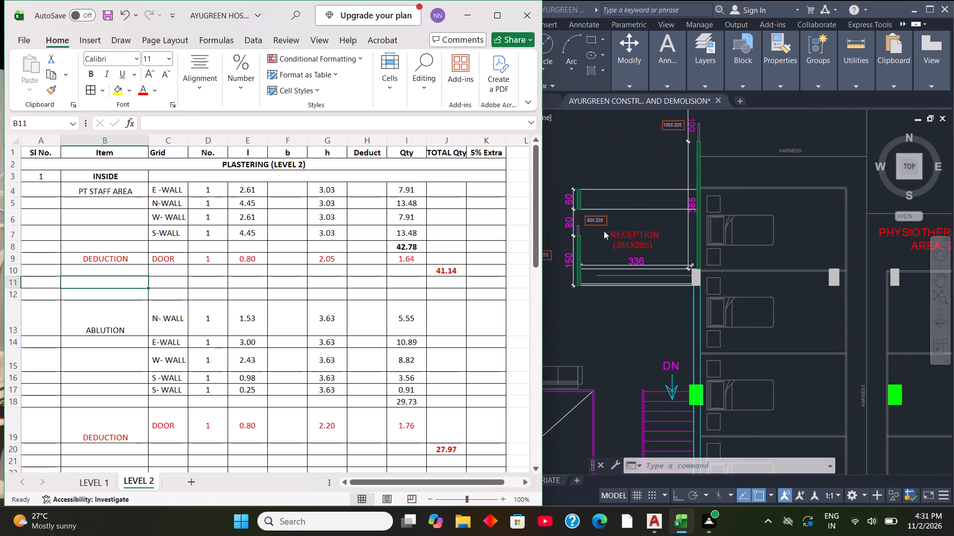
pyautogui.scroll(-4, 604, 231)
pyautogui.scroll(1, 760, 197)
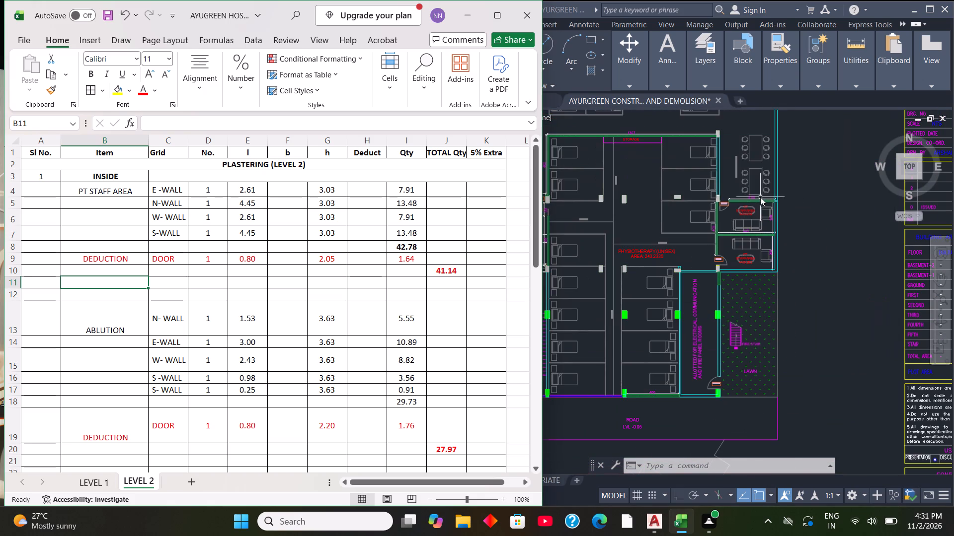
pyautogui.scroll(2, 760, 197)
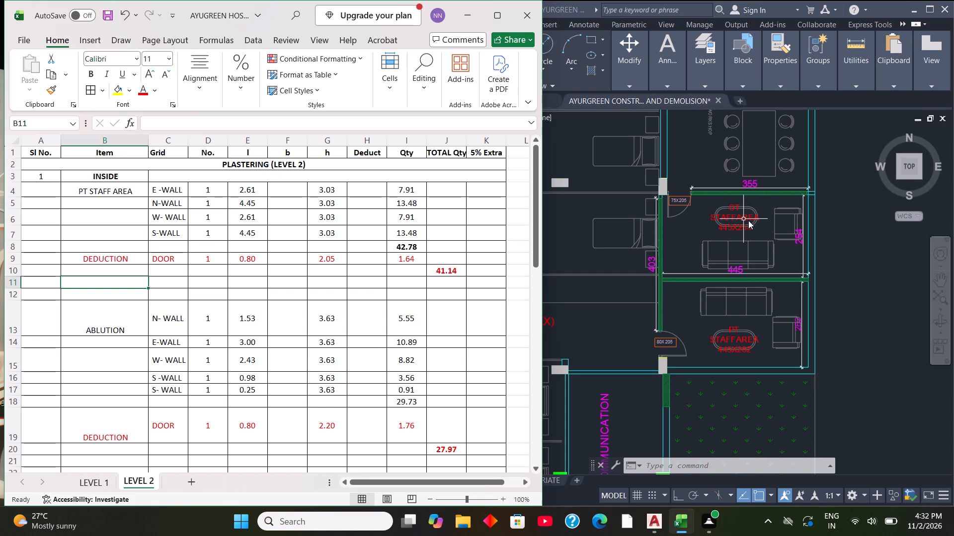
# Save the AYUGREEN HOSPITAL workbook in Excel.
pyautogui.hotkey('ctrl', 's')
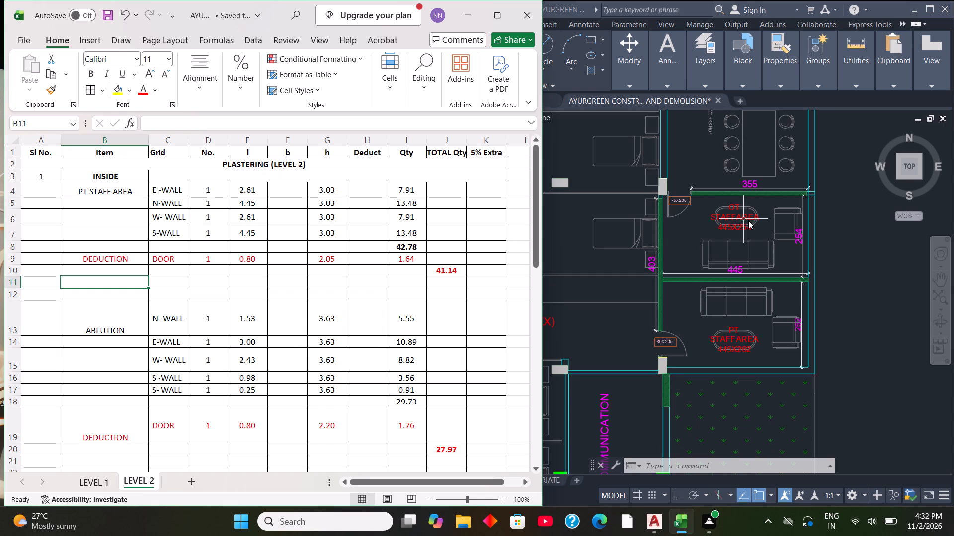
pyautogui.click(19, 44)
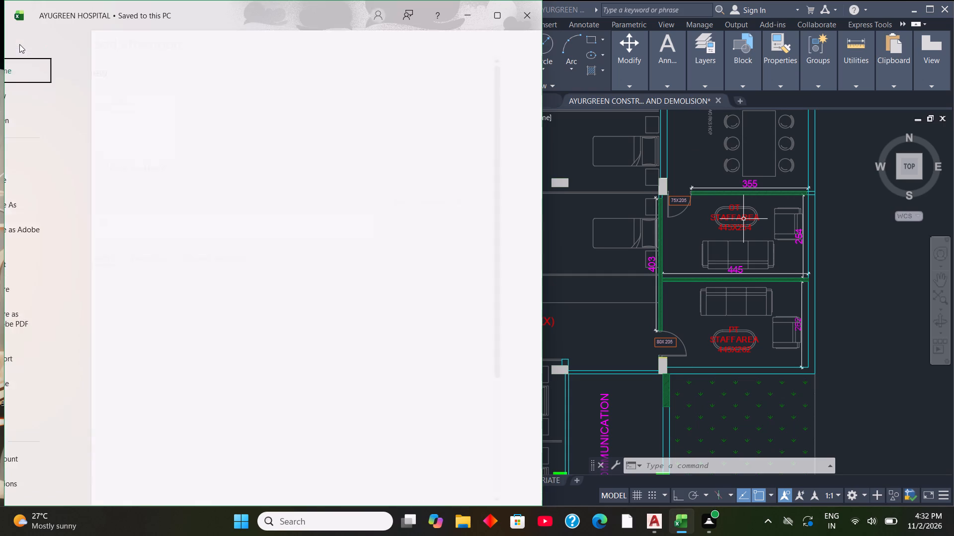
pyautogui.click(44, 177)
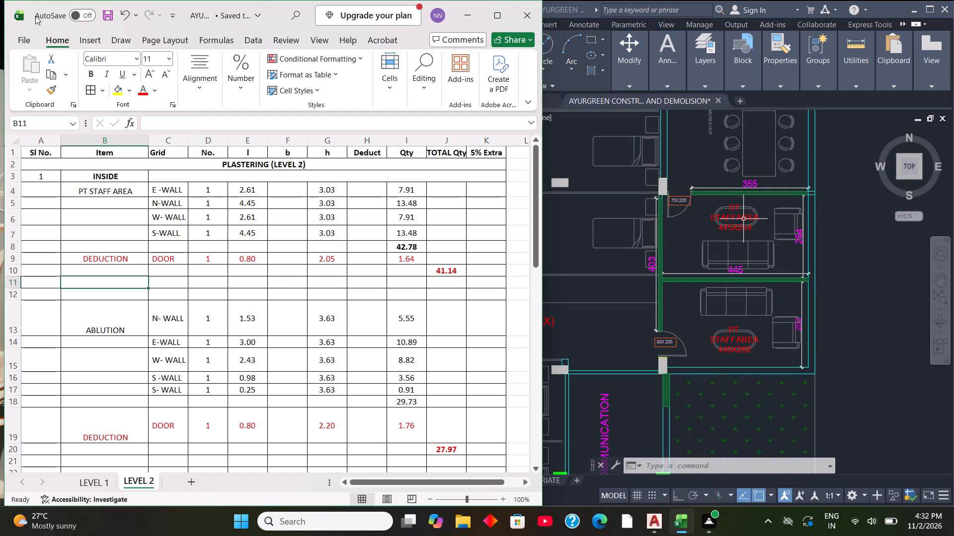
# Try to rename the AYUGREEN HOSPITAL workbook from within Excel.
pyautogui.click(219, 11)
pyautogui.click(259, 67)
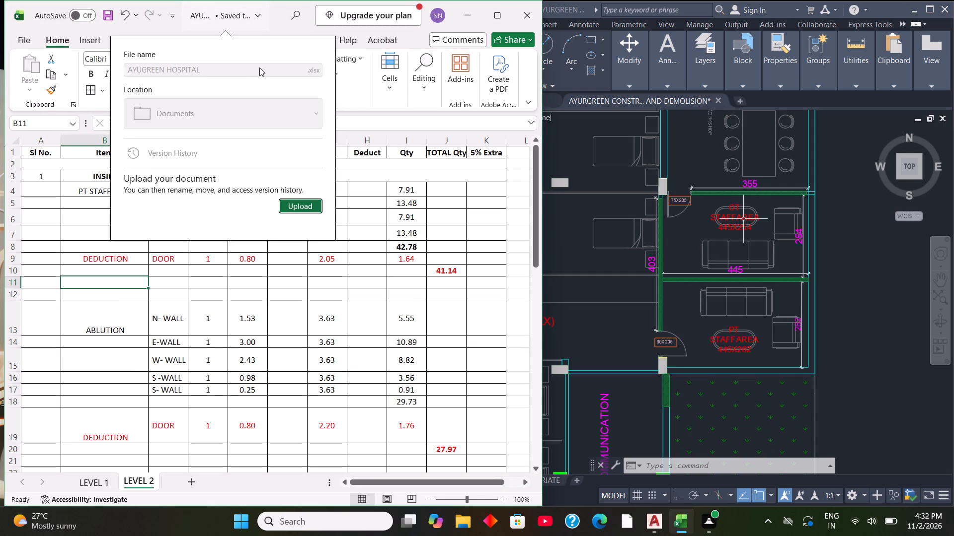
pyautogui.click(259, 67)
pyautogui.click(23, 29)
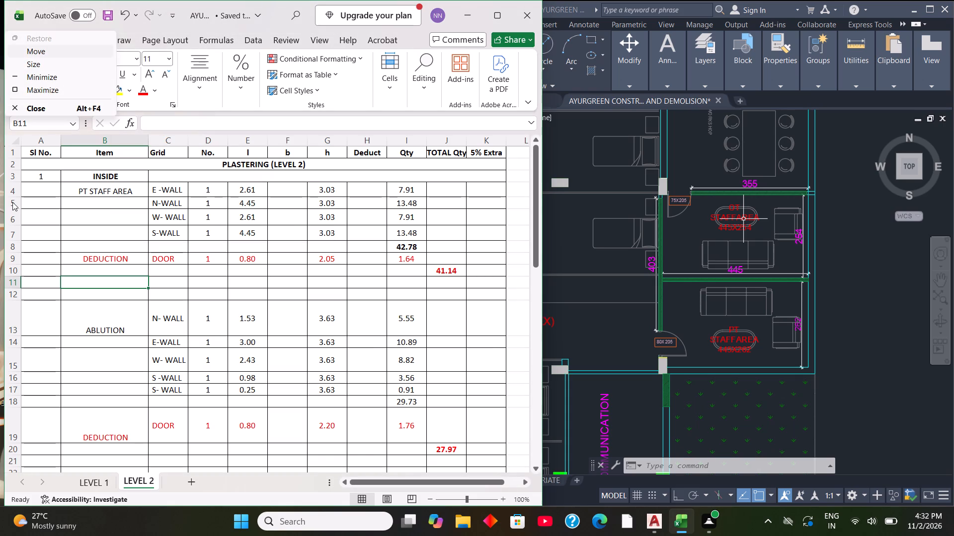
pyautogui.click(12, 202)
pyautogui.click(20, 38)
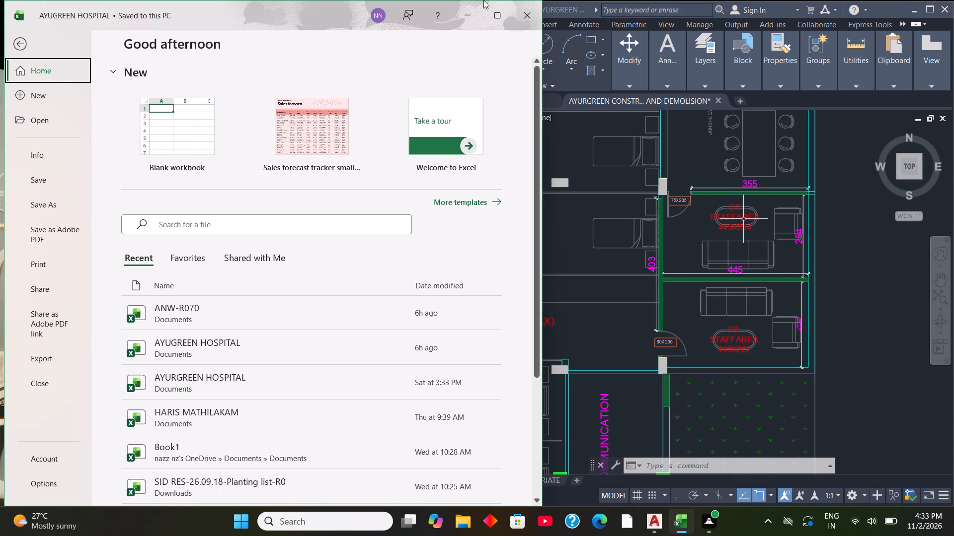
# Minimize Excel and, in File Explorer, look through the recent files, Downloads, Documents, Desktop and This PC for the AYUGREEN HOSPITAL workbook.
pyautogui.click(464, 1)
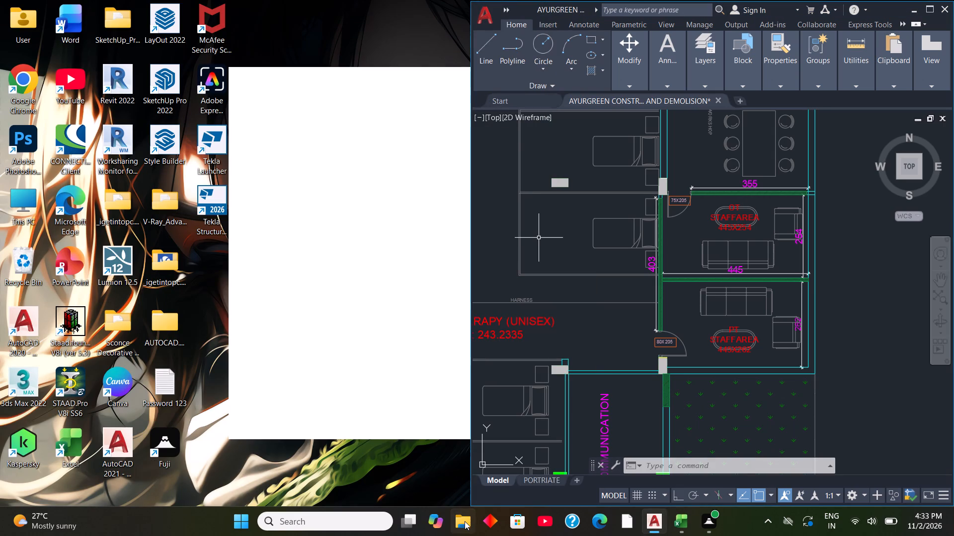
pyautogui.click(465, 521)
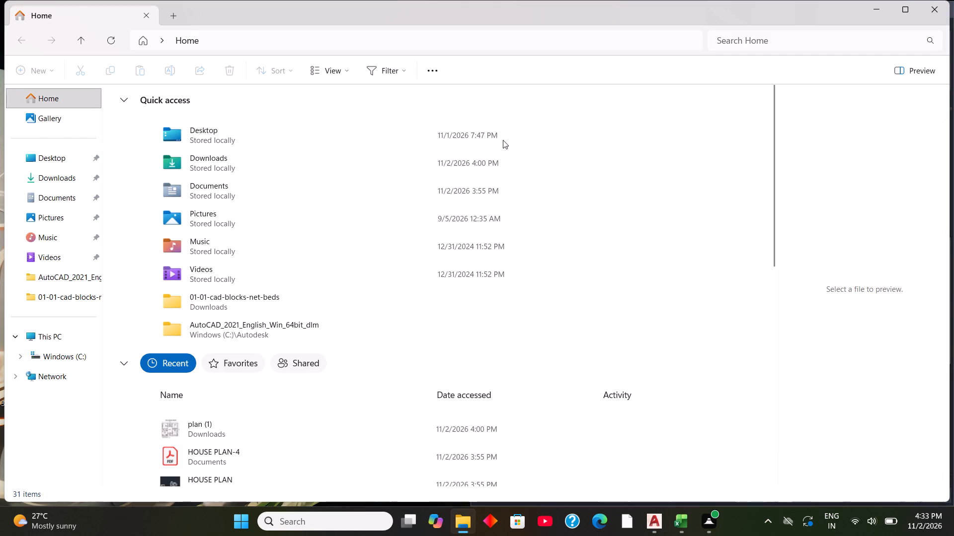
pyautogui.scroll(-4, 0, 23)
pyautogui.scroll(-3, 0, 146)
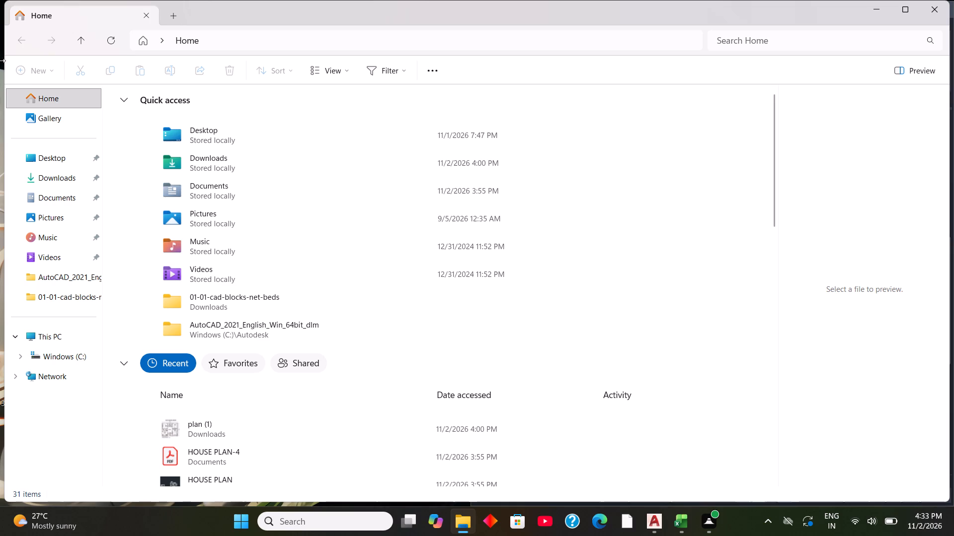
pyautogui.scroll(-3, 552, 227)
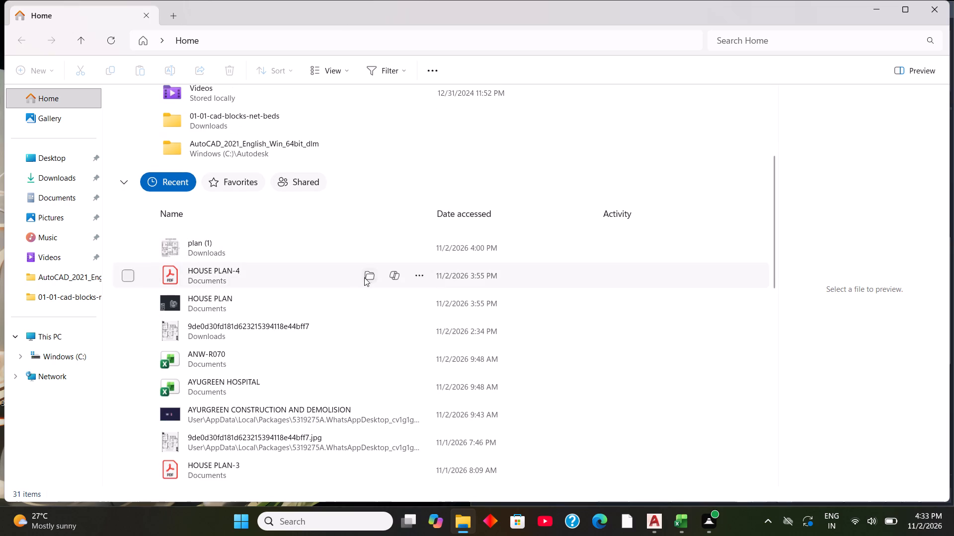
pyautogui.scroll(-3, 321, 376)
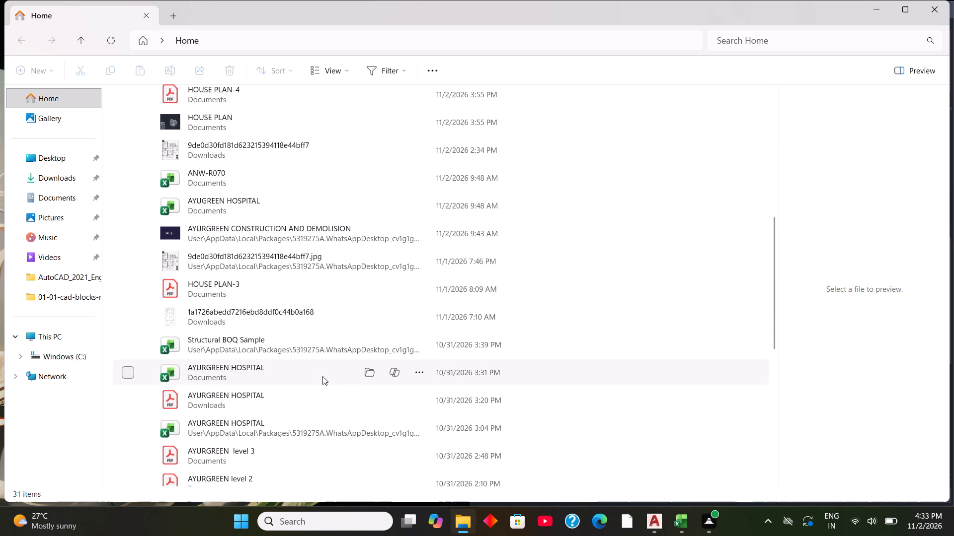
pyautogui.rightClick(329, 346)
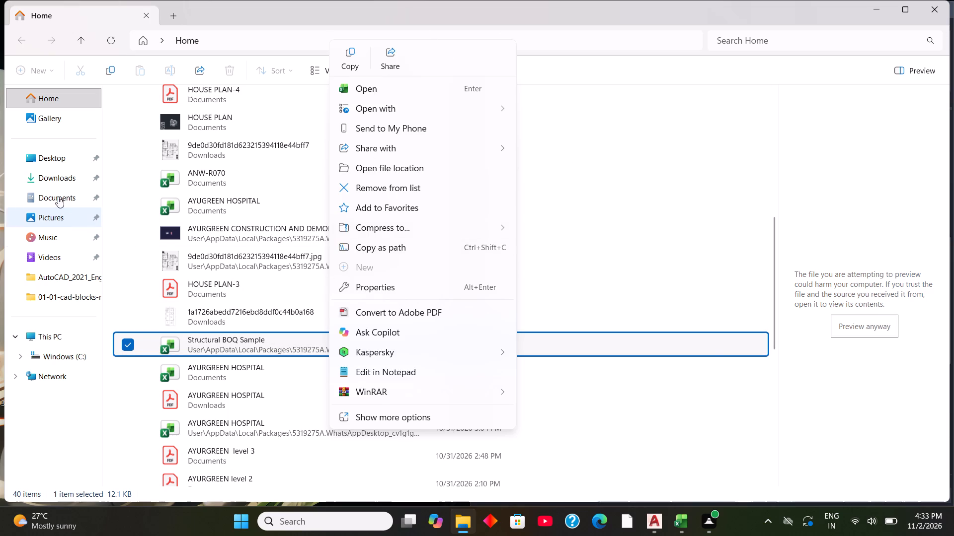
pyautogui.click(55, 175)
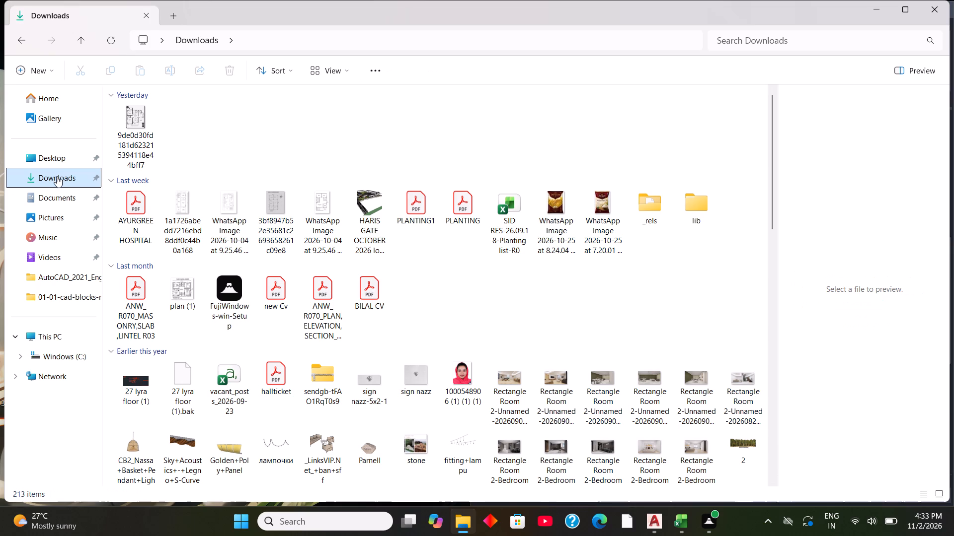
pyautogui.click(57, 201)
pyautogui.click(64, 159)
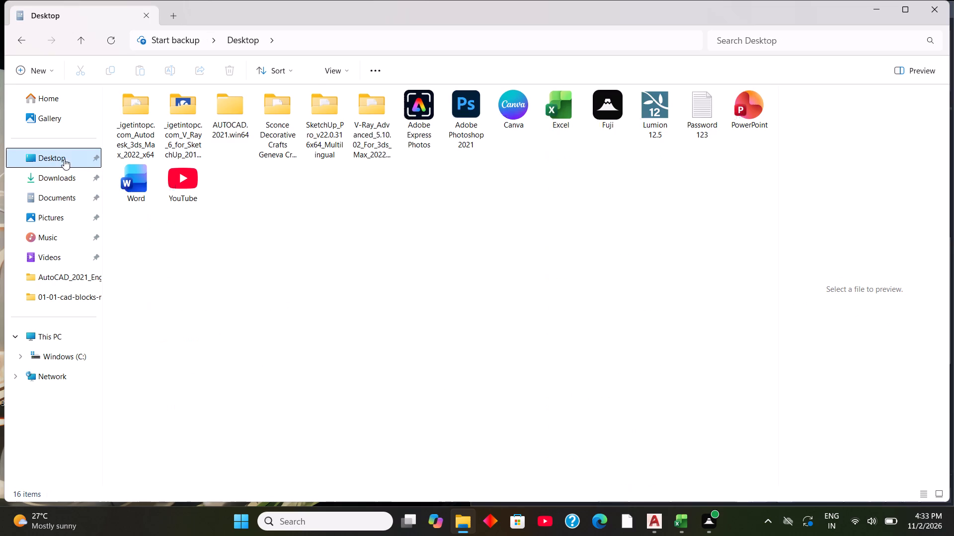
pyautogui.click(46, 178)
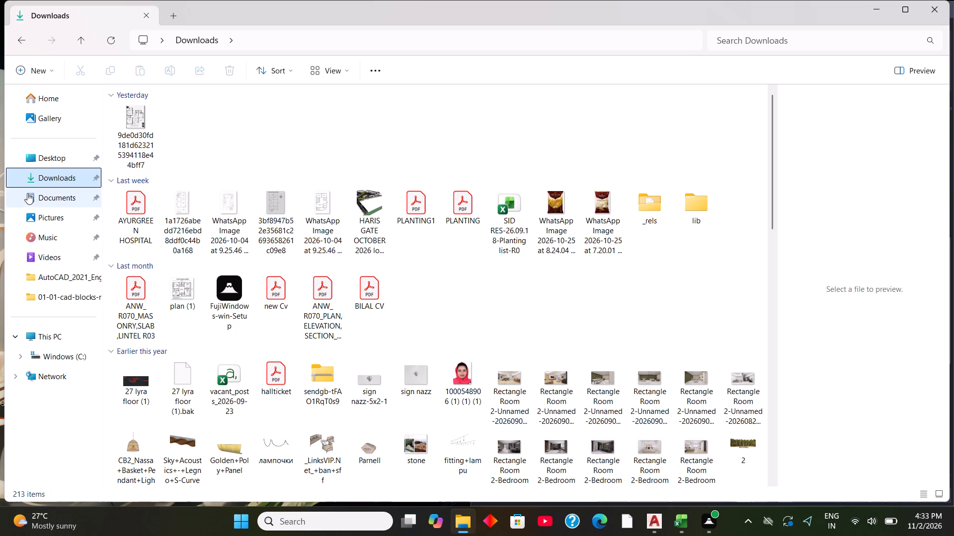
pyautogui.click(56, 333)
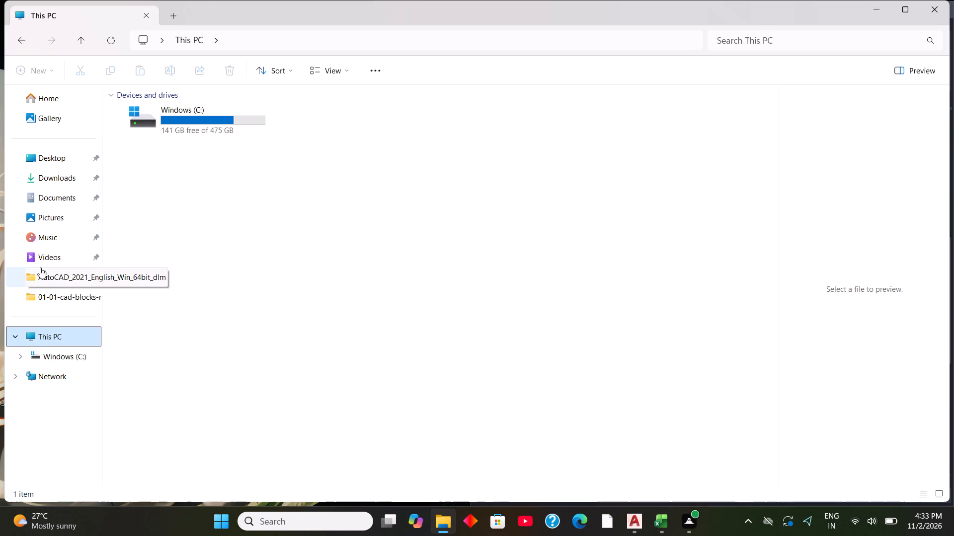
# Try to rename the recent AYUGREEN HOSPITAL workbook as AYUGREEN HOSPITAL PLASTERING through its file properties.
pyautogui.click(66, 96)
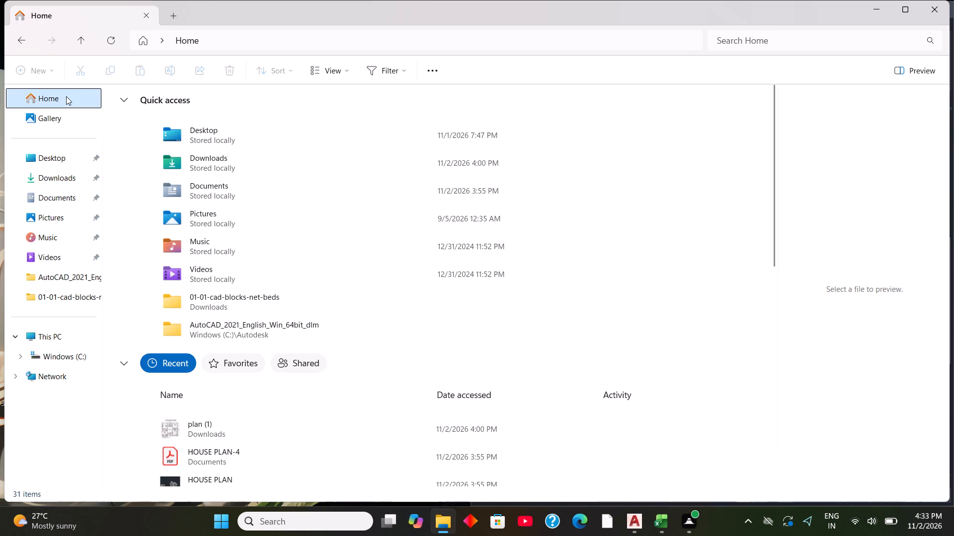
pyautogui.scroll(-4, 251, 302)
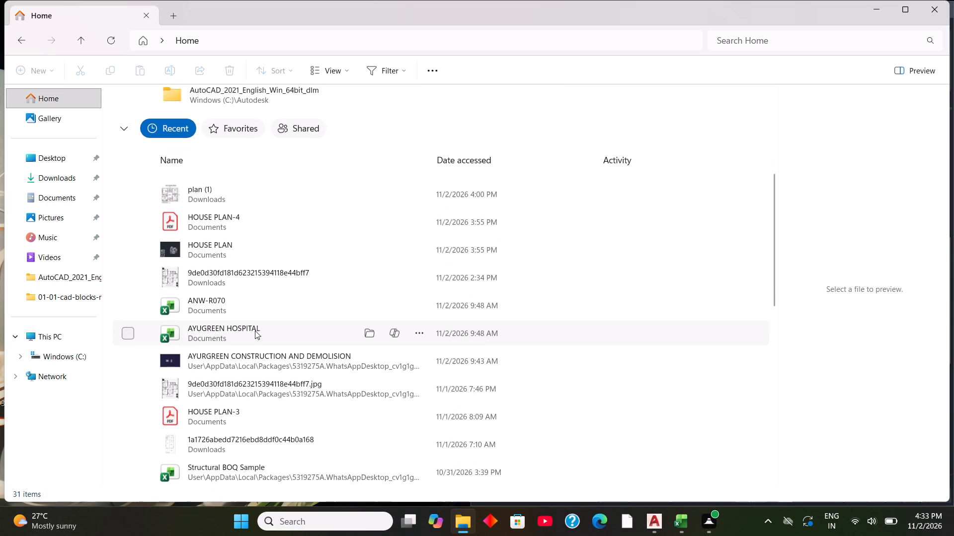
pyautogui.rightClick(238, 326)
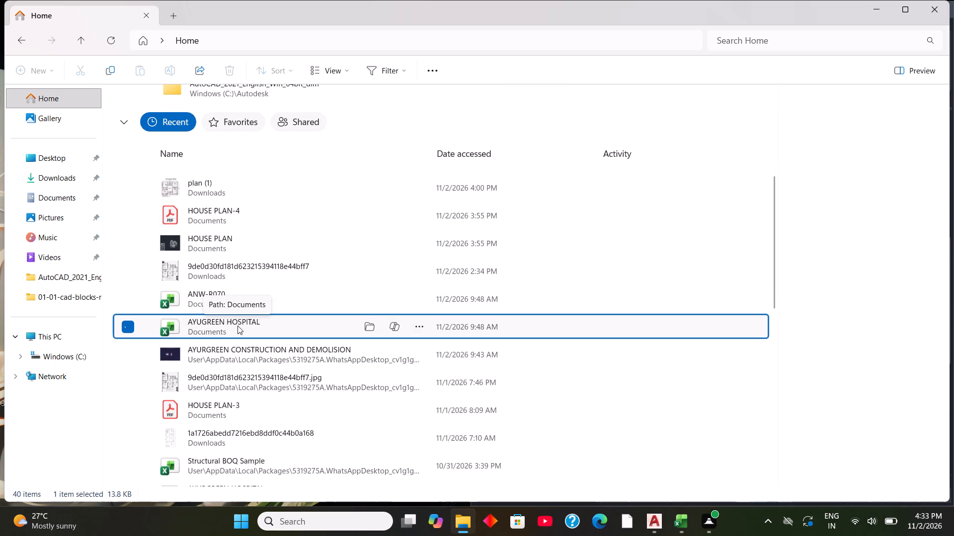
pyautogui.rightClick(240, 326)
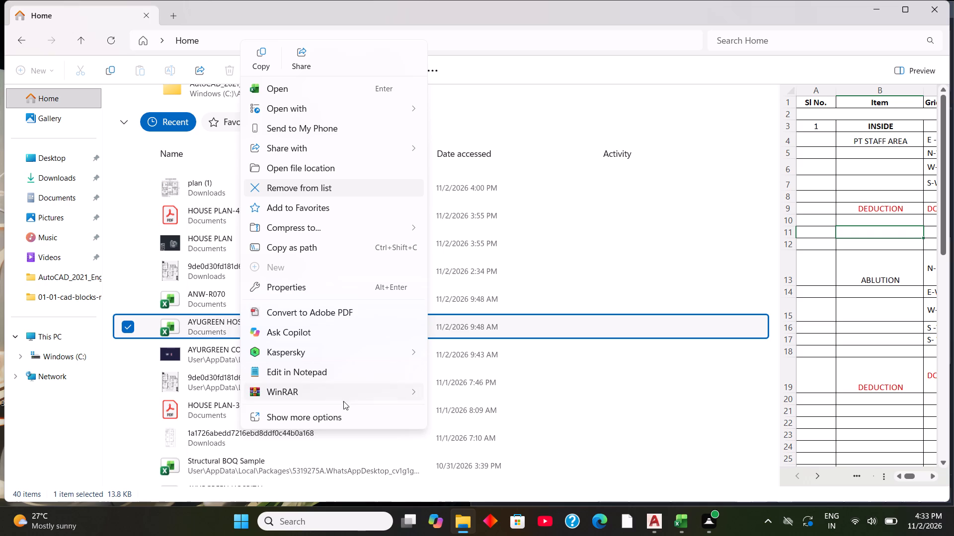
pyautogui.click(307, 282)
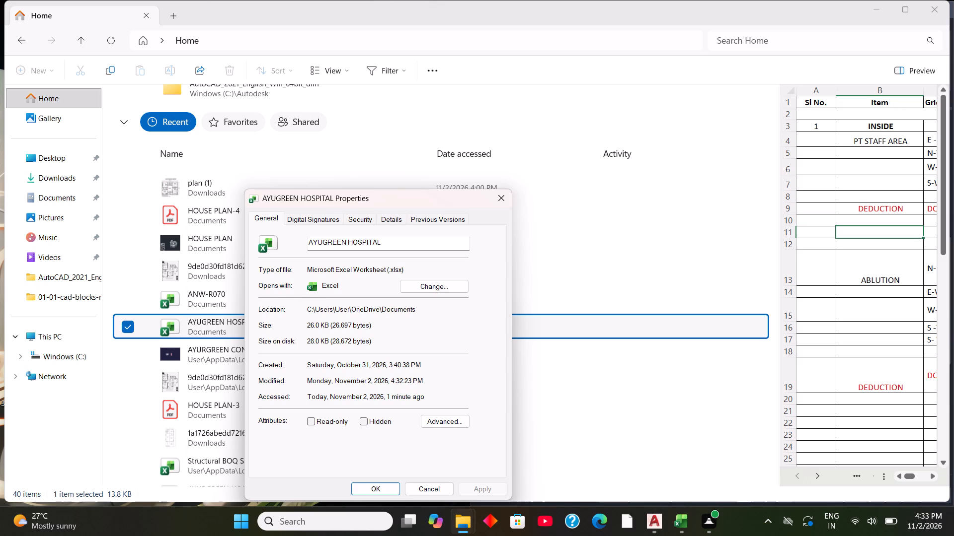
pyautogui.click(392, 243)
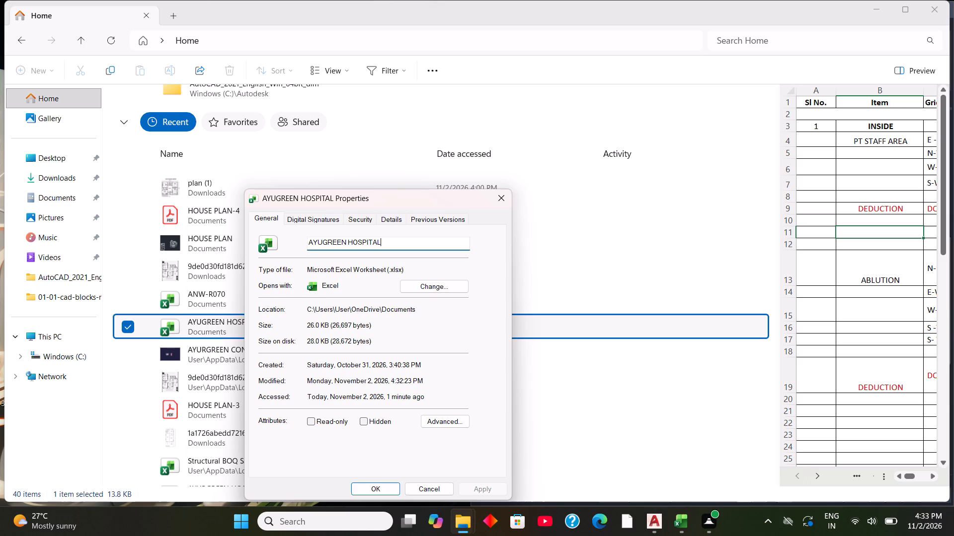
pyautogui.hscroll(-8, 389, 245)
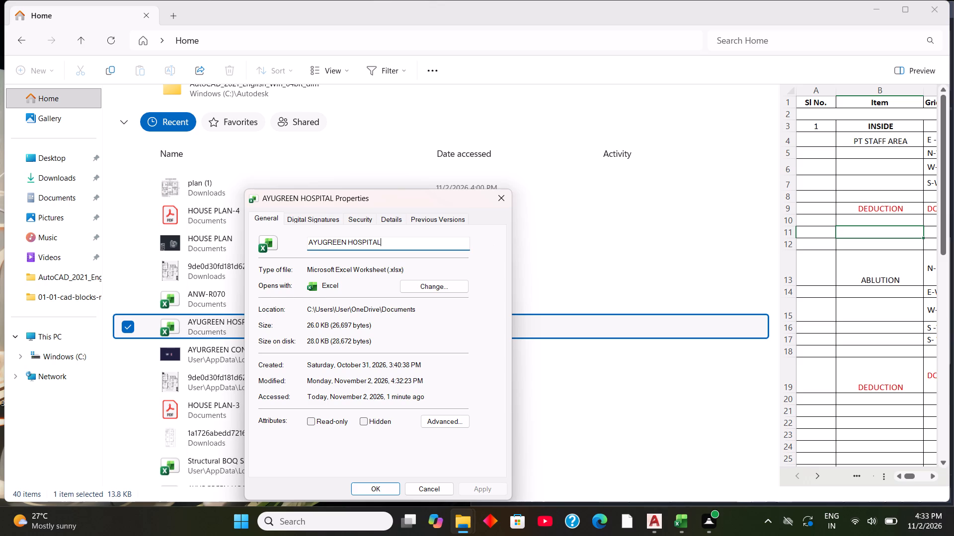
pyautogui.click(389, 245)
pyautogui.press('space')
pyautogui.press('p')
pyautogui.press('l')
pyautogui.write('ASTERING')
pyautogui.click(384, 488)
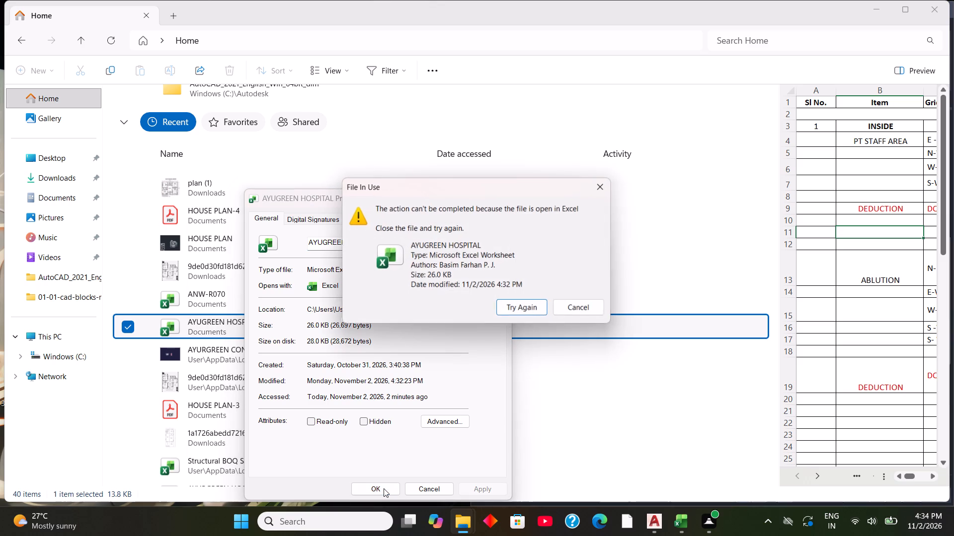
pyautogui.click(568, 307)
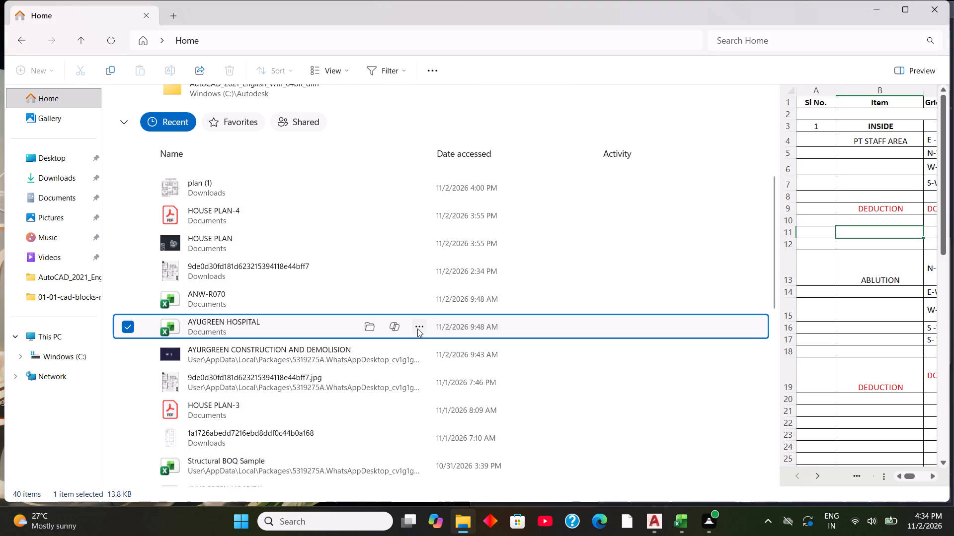
# Check the AYUGREEN HOSPITAL workbook's extended file options and properties for a way to rename it, and close File Explorer.
pyautogui.click(417, 329)
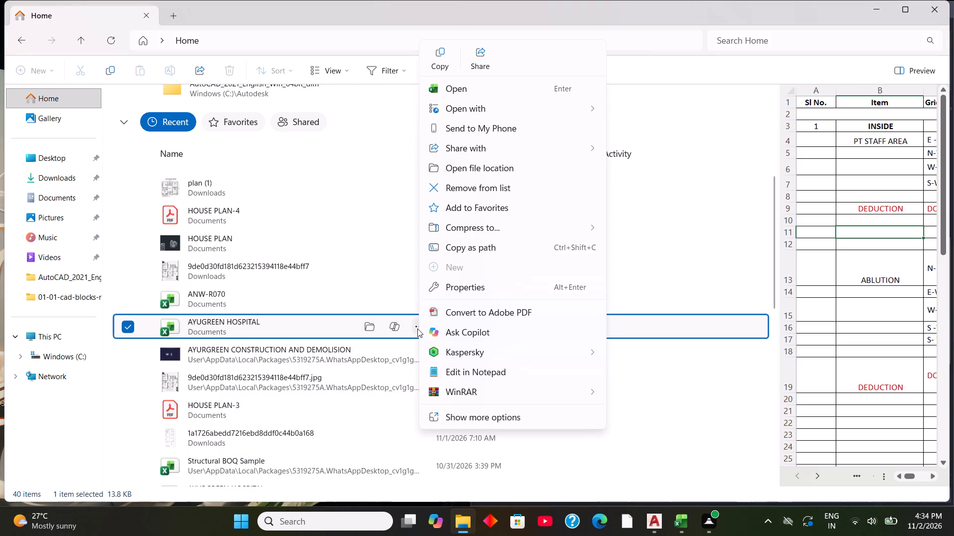
pyautogui.click(485, 413)
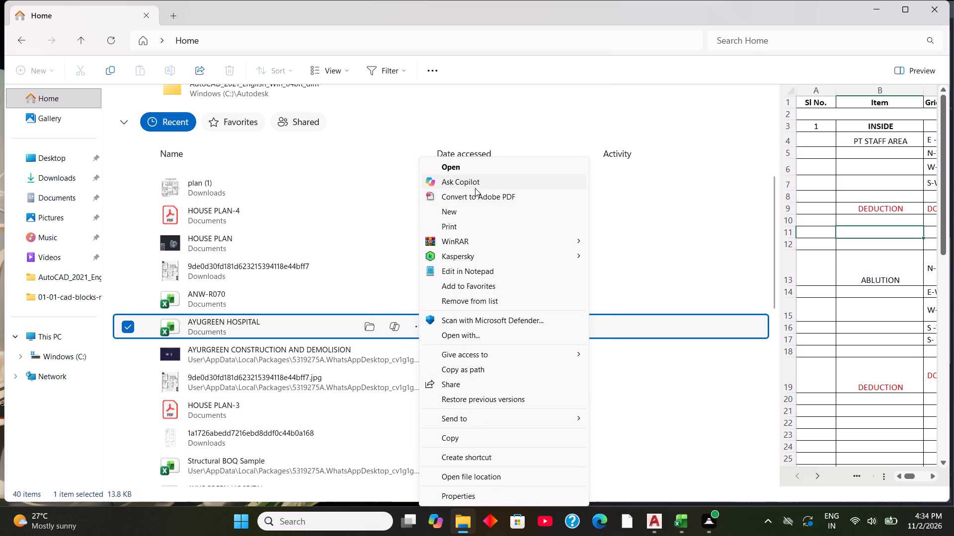
pyautogui.scroll(-1, 477, 243)
pyautogui.scroll(-4, 485, 317)
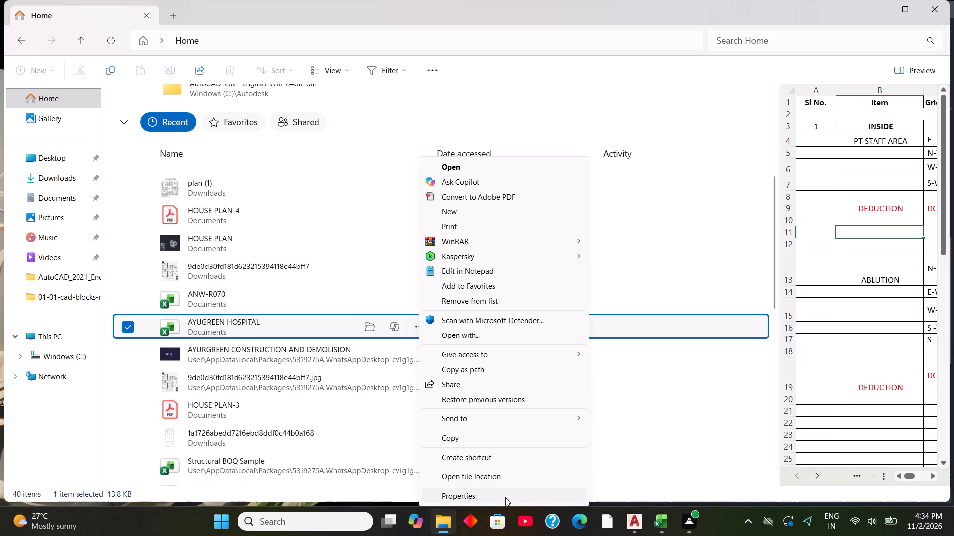
pyautogui.click(505, 501)
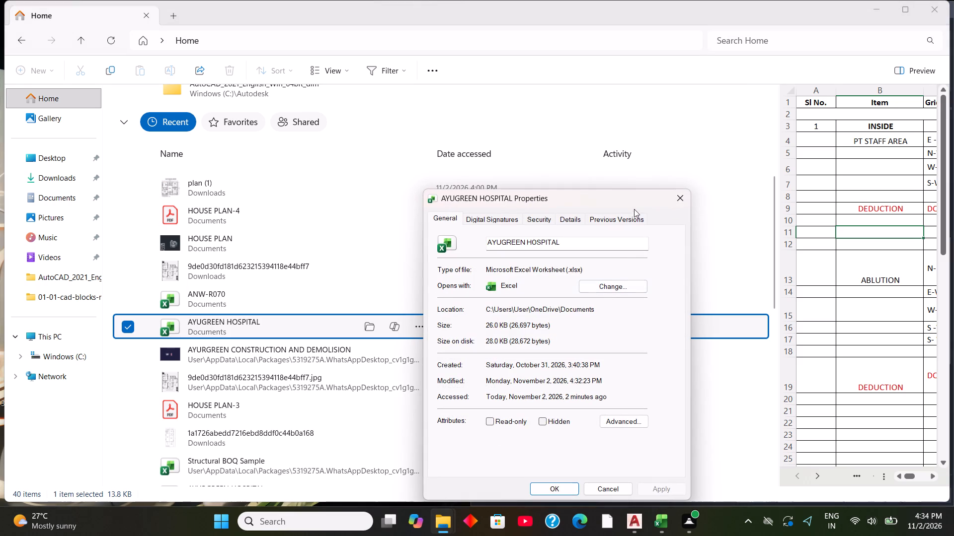
pyautogui.click(685, 203)
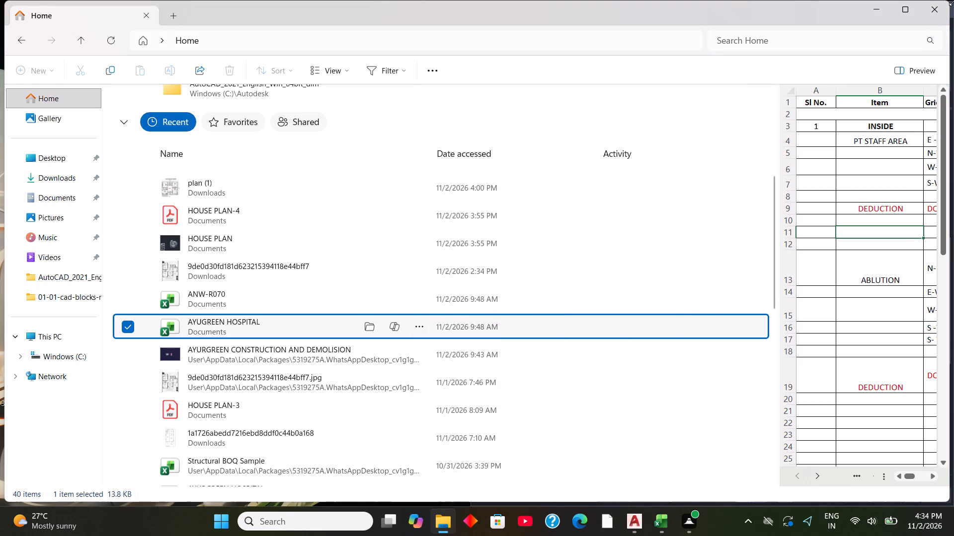
pyautogui.click(937, 5)
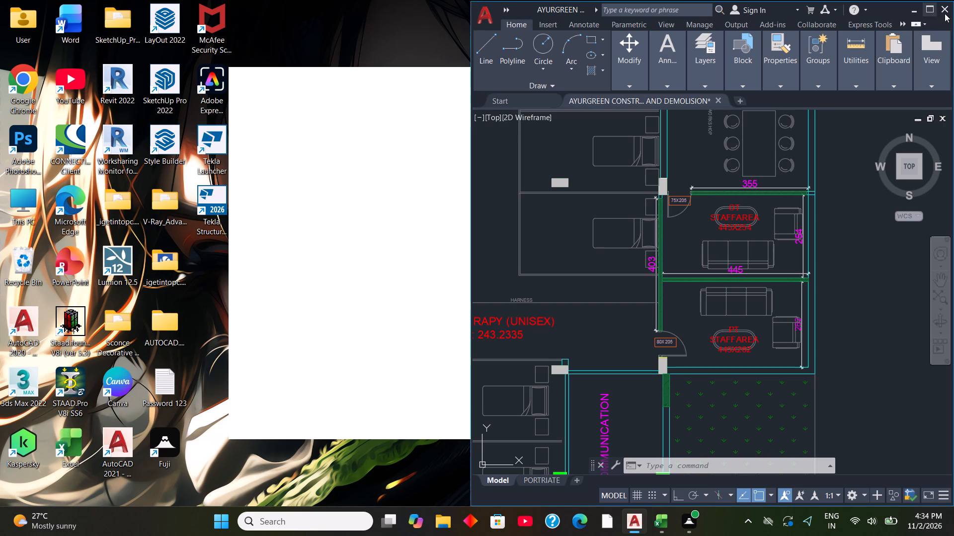
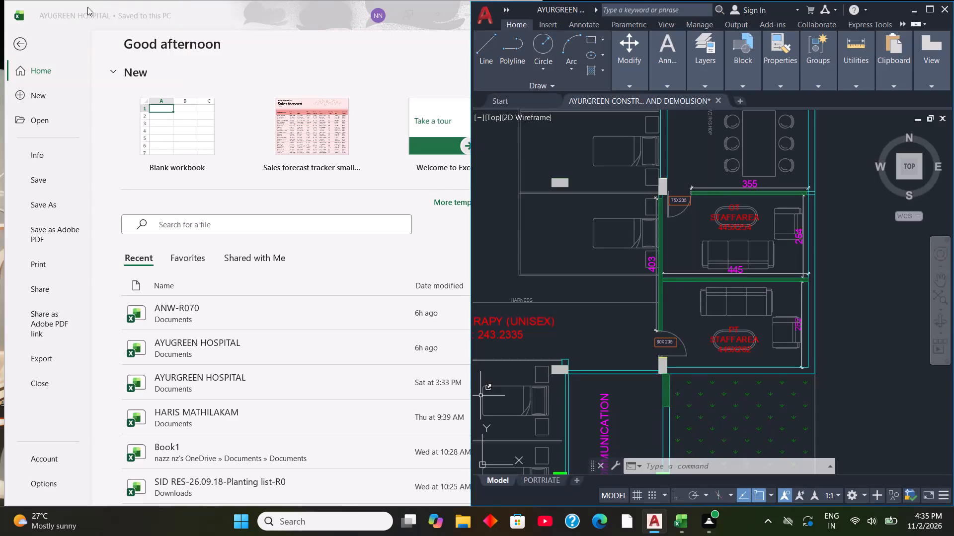
# Switch back to Excel, return to the LEVEL 2 plastering sheet and look over its PT STAFF AREA and ABLUTION rows.
pyautogui.click(16, 47)
pyautogui.click(19, 44)
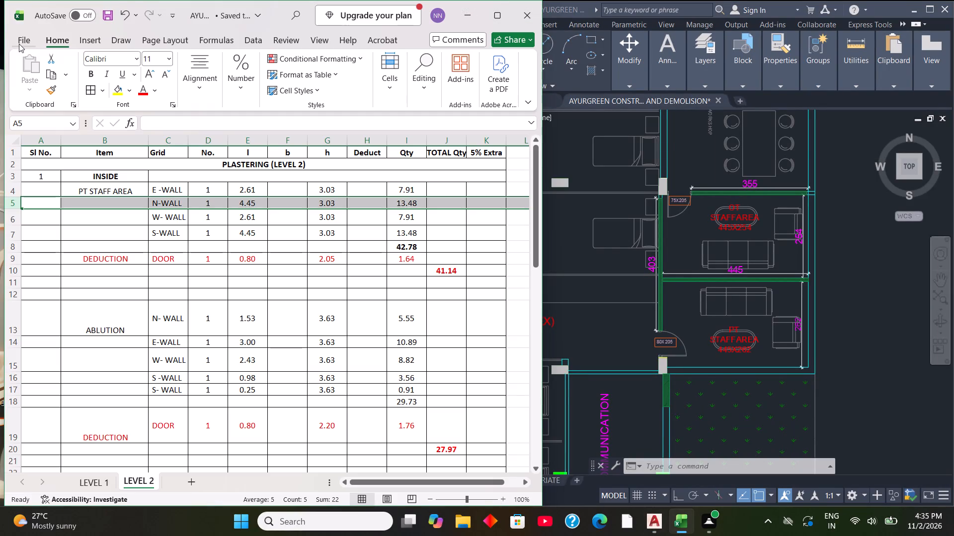
pyautogui.scroll(-1, 370, 317)
pyautogui.scroll(1, 370, 318)
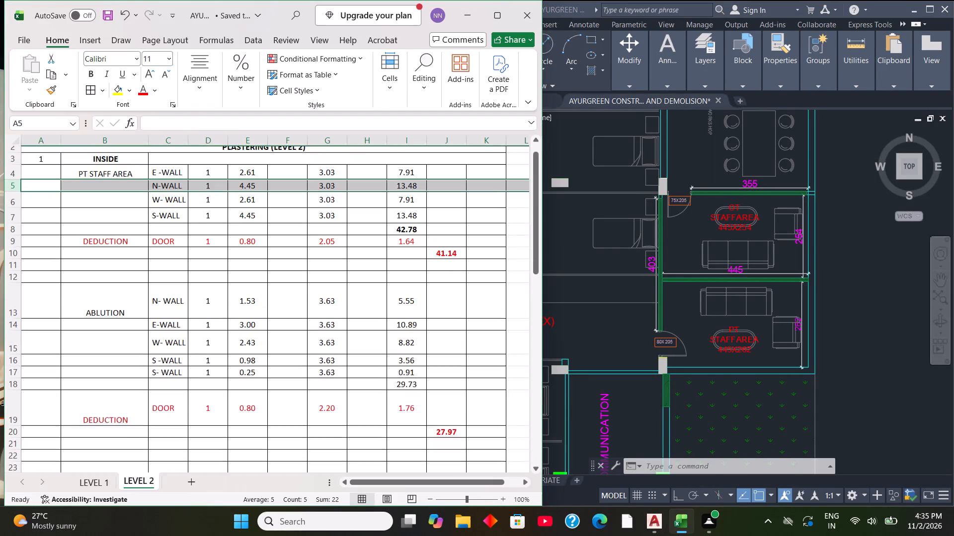
pyautogui.scroll(3, 370, 318)
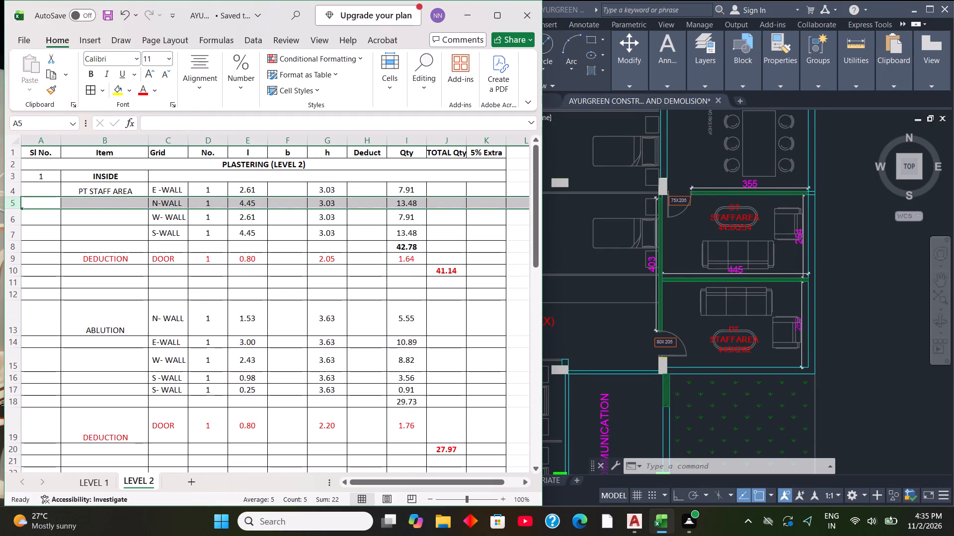